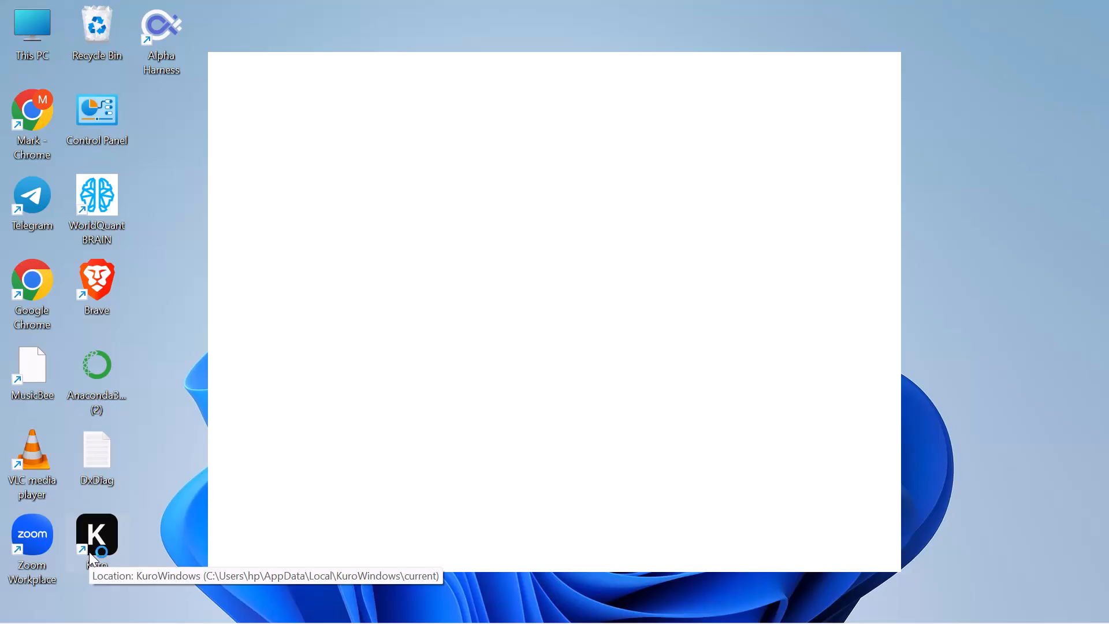
Launch the Alpha Harness application from the desktop.
{"action": "double_click", "coordinate": [168, 58]}
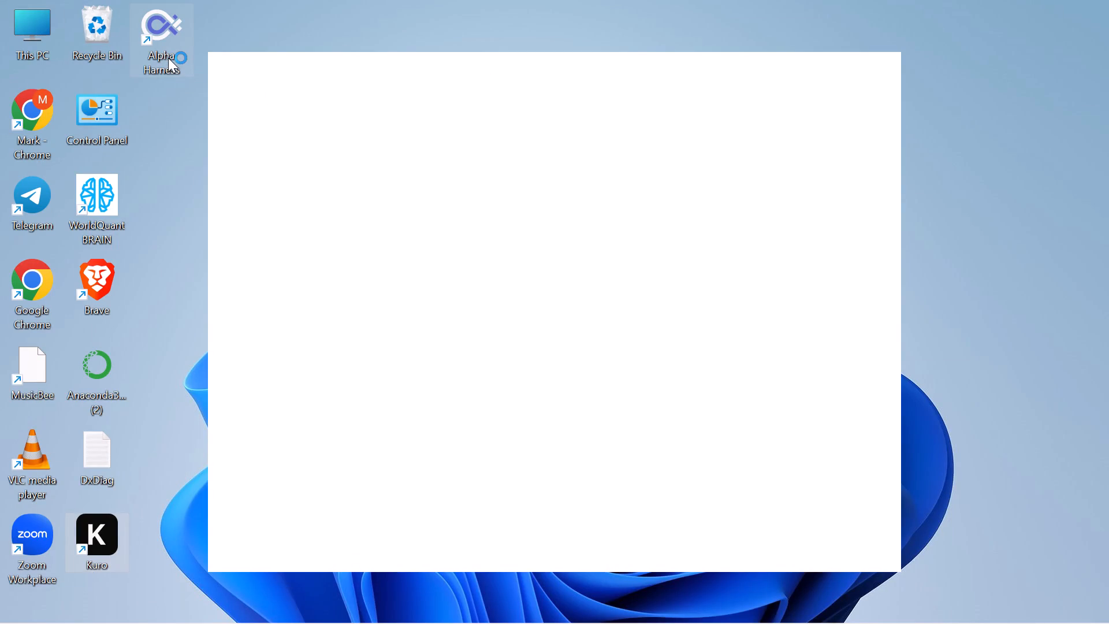
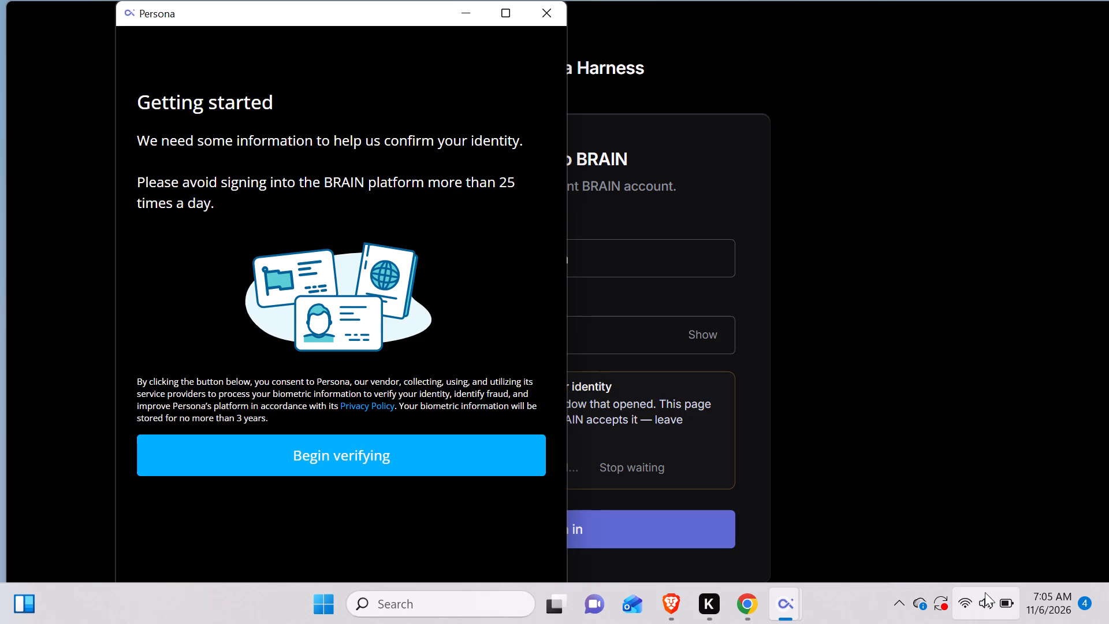
Raise the display brightness to its maximum in the system quick settings.
{"action": "left_click", "coordinate": [981, 602]}
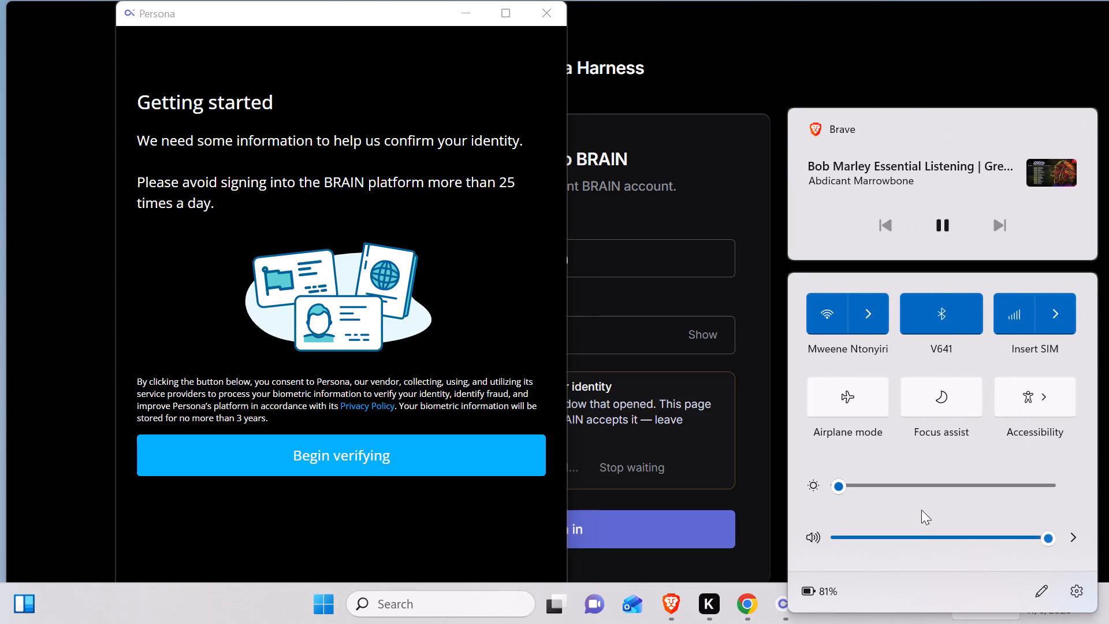
{"action": "left_click_drag", "start_coordinate": [841, 487], "coordinate": [939, 485]}
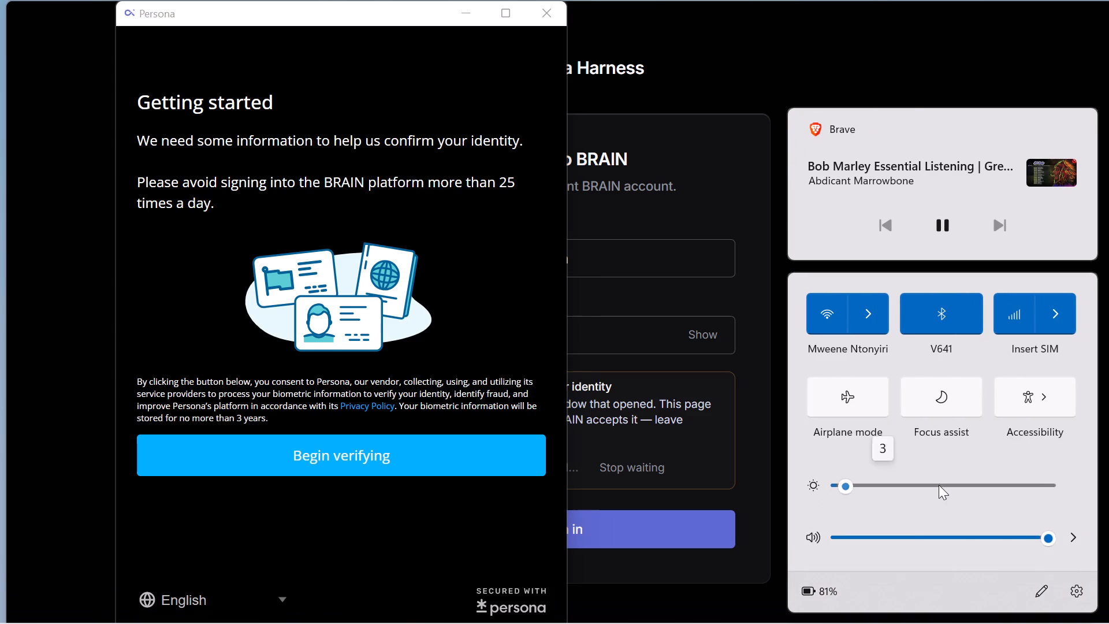
{"action": "left_click_drag", "start_coordinate": [939, 485], "coordinate": [1108, 488]}
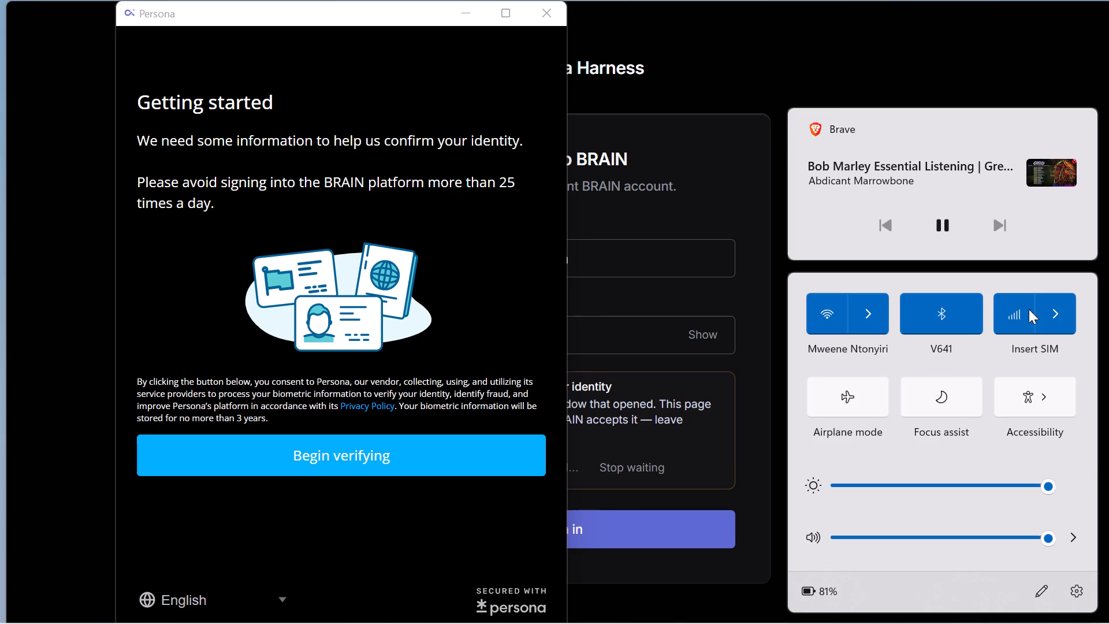
Begin the Persona identity verification and start the face scan on this device.
{"action": "left_click", "coordinate": [323, 440]}
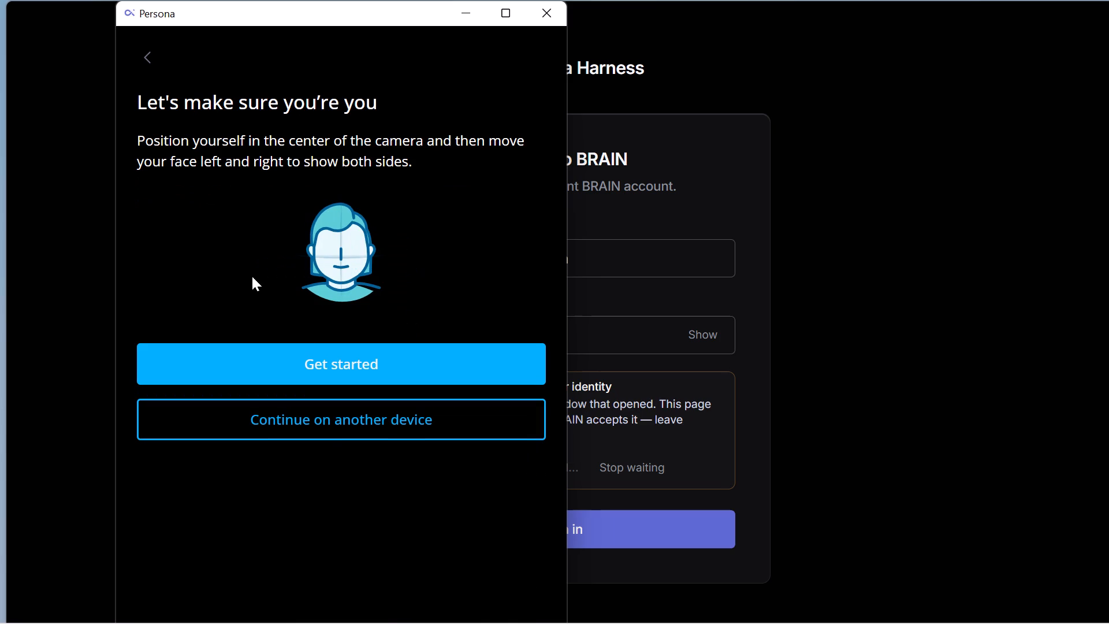
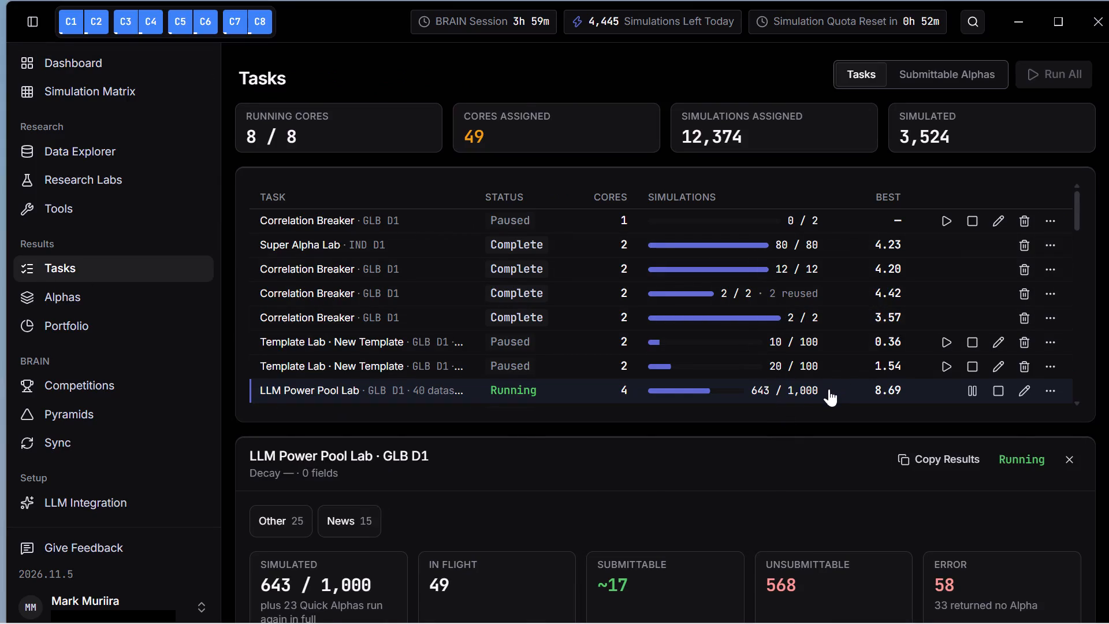
{"action": "left_click", "coordinate": [926, 389]}
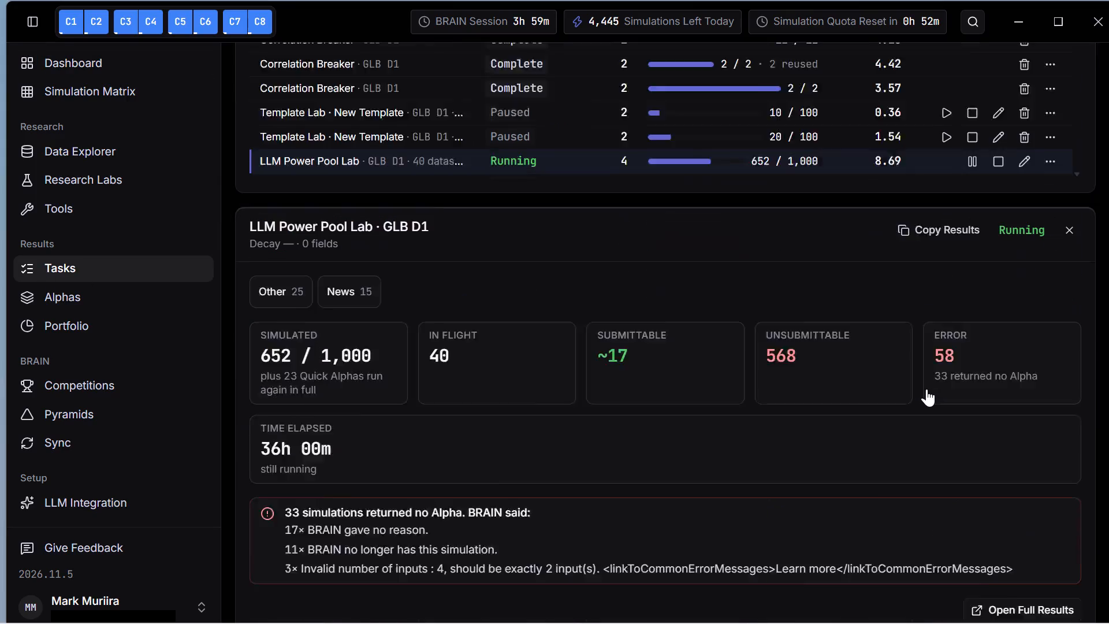
{"action": "scroll", "coordinate": [928, 389], "scroll_direction": "down", "scroll_amount": 3}
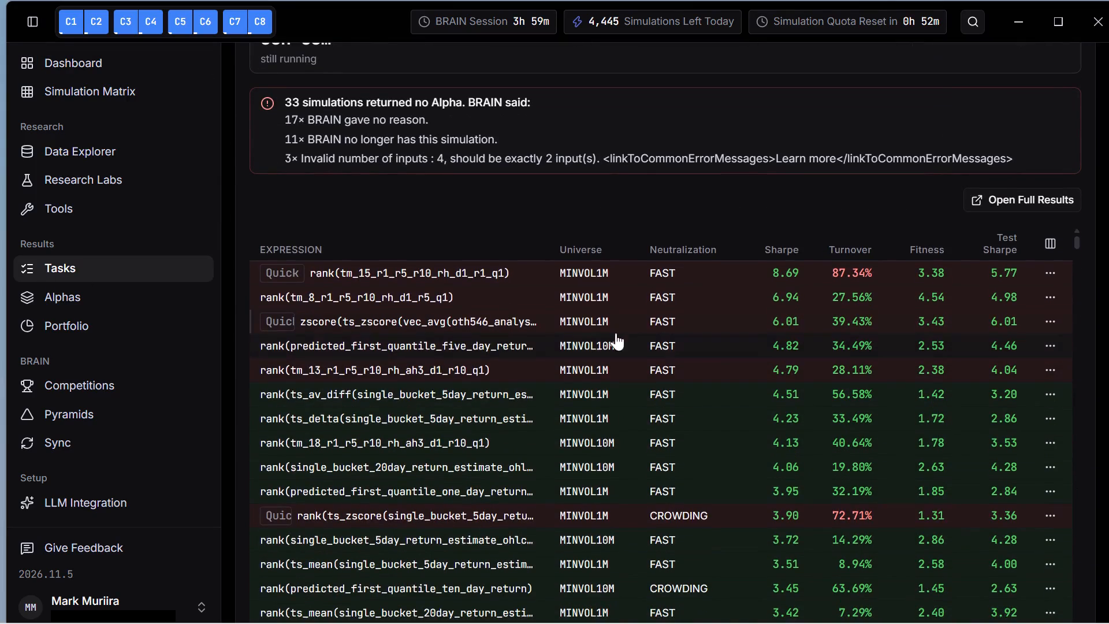
{"action": "left_click", "coordinate": [844, 326]}
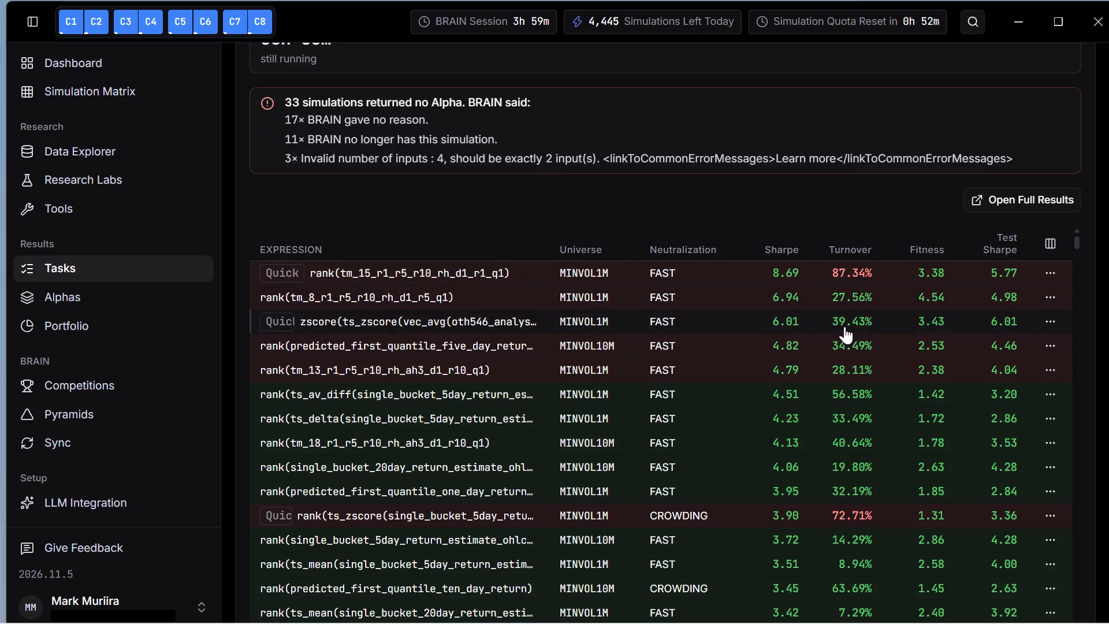
{"action": "left_click", "coordinate": [374, 301]}
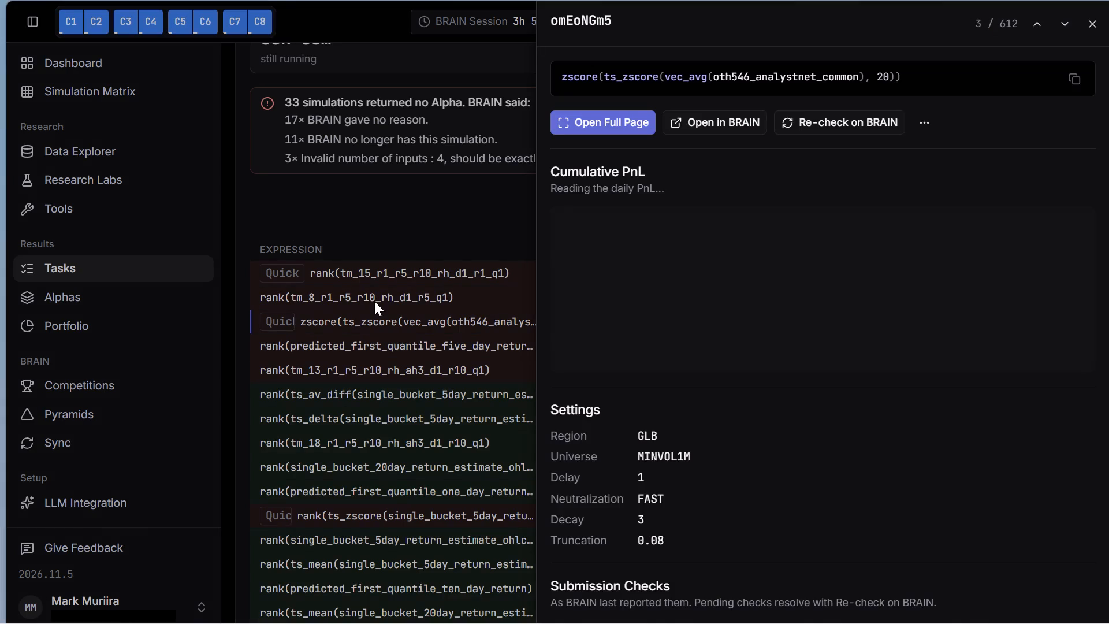
{"action": "left_click", "coordinate": [802, 288]}
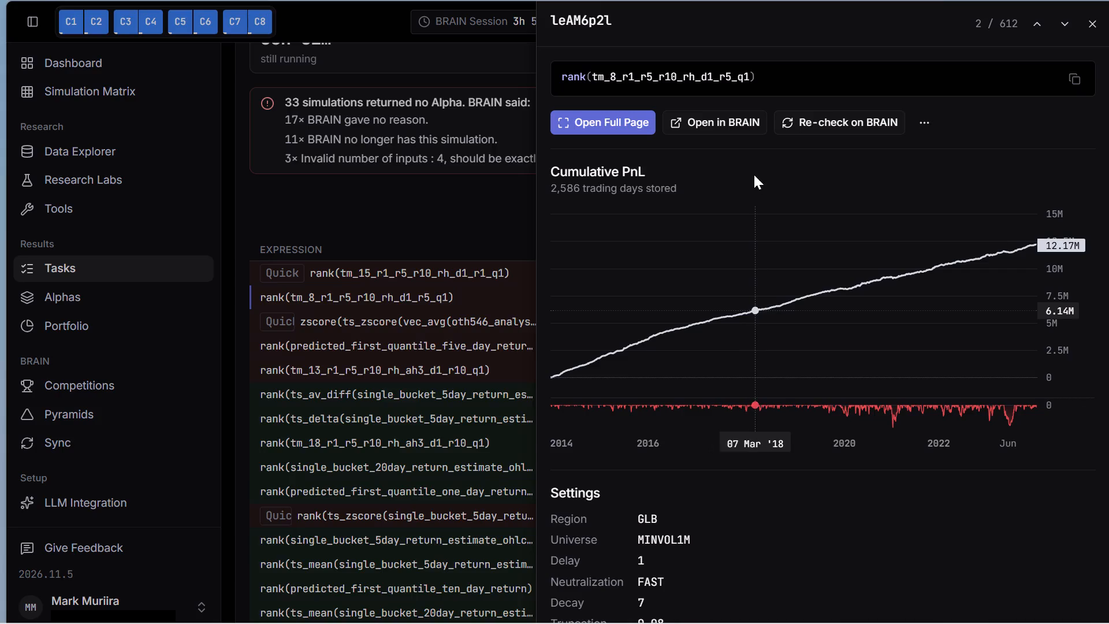
Re-check the rank(tm_8_r1_r5_r10_rh_d1_r5_q1) alpha on BRAIN twice, reviewing its submission checks in between.
{"action": "left_click", "coordinate": [823, 125]}
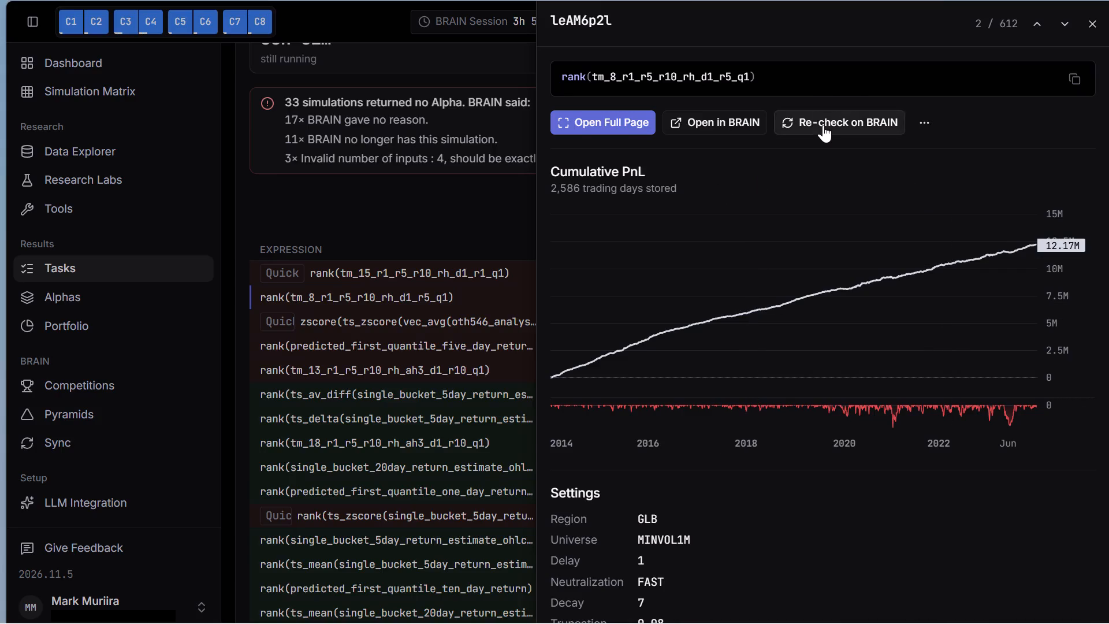
{"action": "scroll", "coordinate": [1108, 395], "scroll_direction": "down", "scroll_amount": 7}
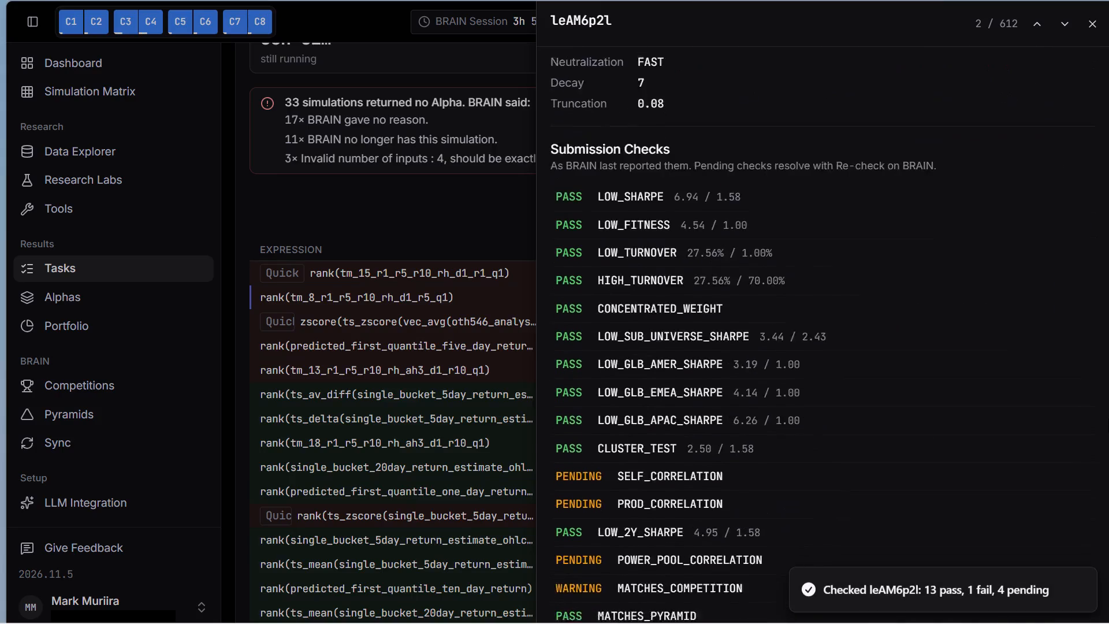
{"action": "scroll", "coordinate": [1108, 419], "scroll_direction": "down", "scroll_amount": 3}
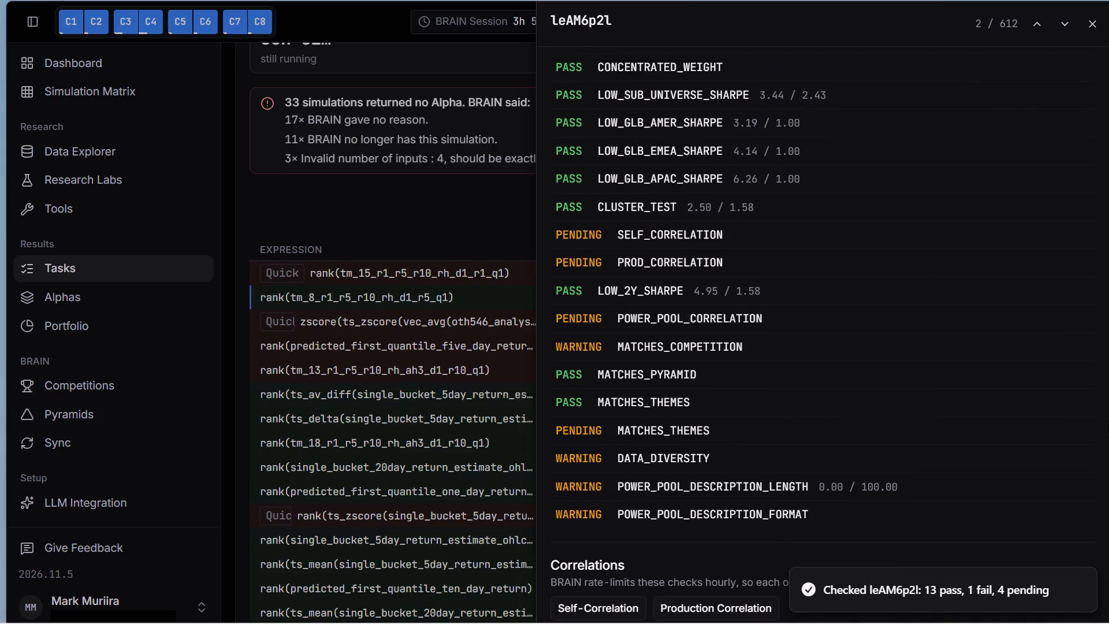
{"action": "scroll", "coordinate": [1108, 419], "scroll_direction": "down", "scroll_amount": 1}
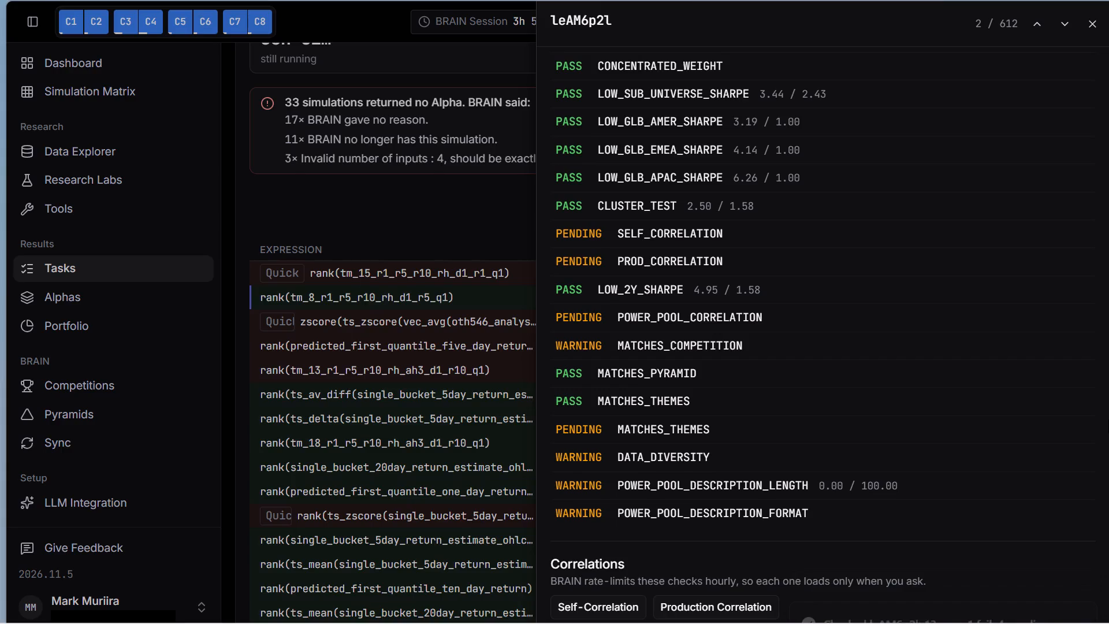
{"action": "scroll", "coordinate": [1108, 419], "scroll_direction": "down", "scroll_amount": 5}
{"action": "scroll", "coordinate": [1017, 328], "scroll_direction": "up", "scroll_amount": 10}
{"action": "left_click", "coordinate": [876, 119]}
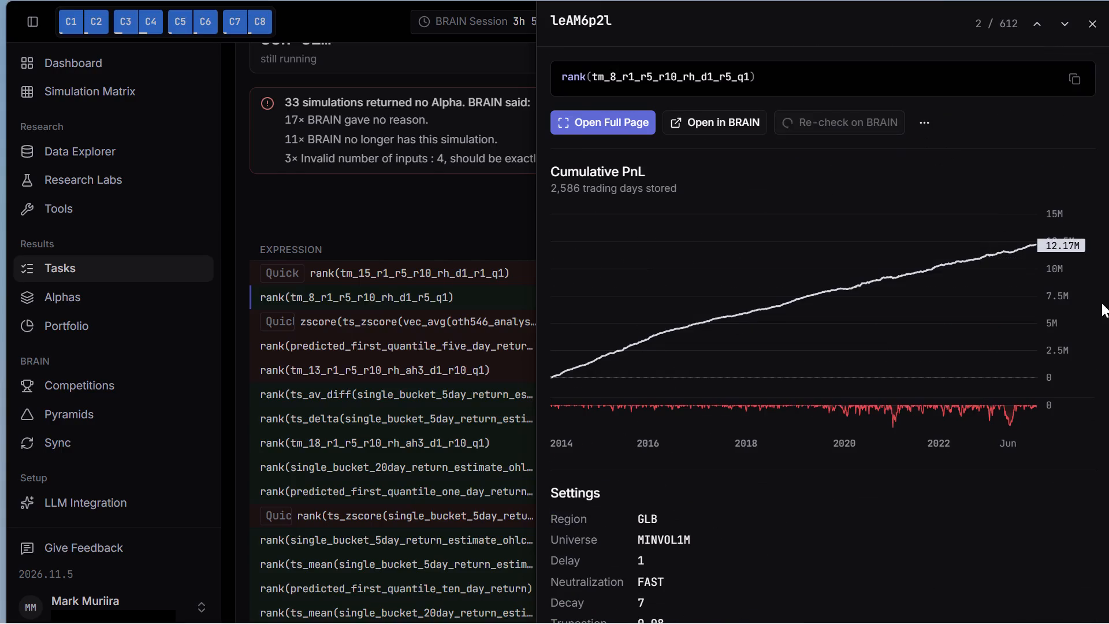
Load the alpha's production correlation, examine its range and close the alpha's details.
{"action": "scroll", "coordinate": [1108, 331], "scroll_direction": "down", "scroll_amount": 14}
{"action": "scroll", "coordinate": [1108, 399], "scroll_direction": "down", "scroll_amount": 6}
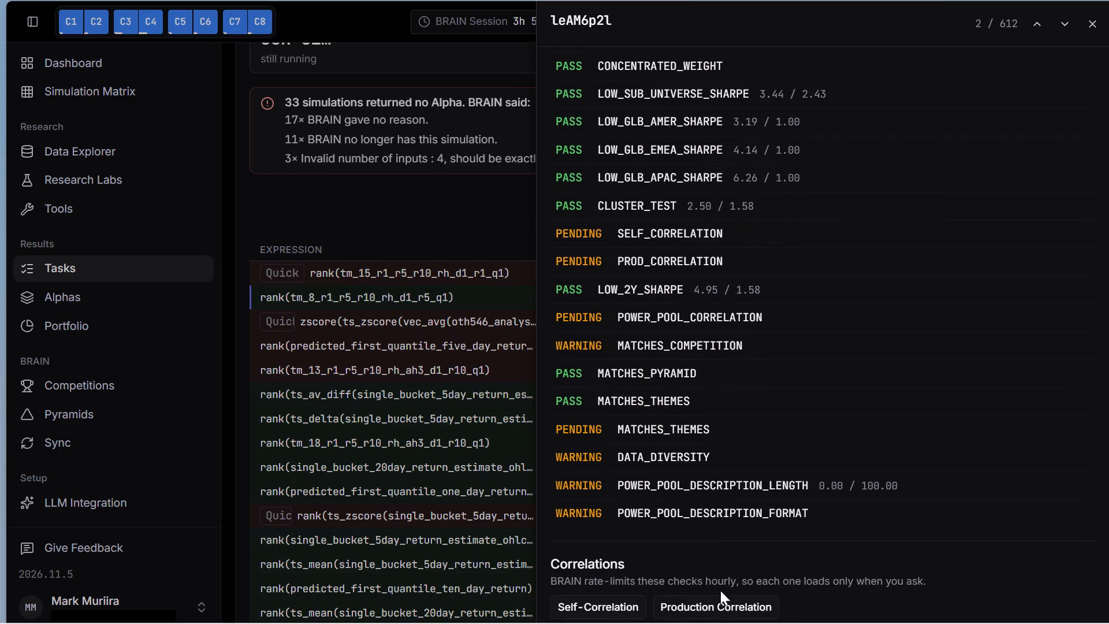
{"action": "left_click", "coordinate": [715, 602]}
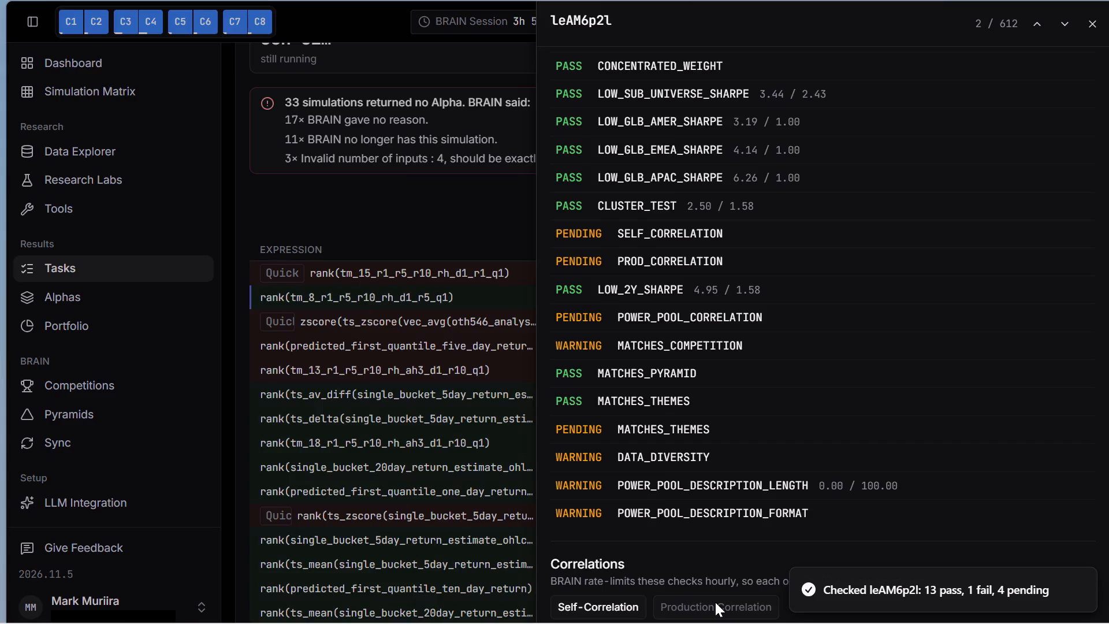
{"action": "scroll", "coordinate": [656, 445], "scroll_direction": "down", "scroll_amount": 4}
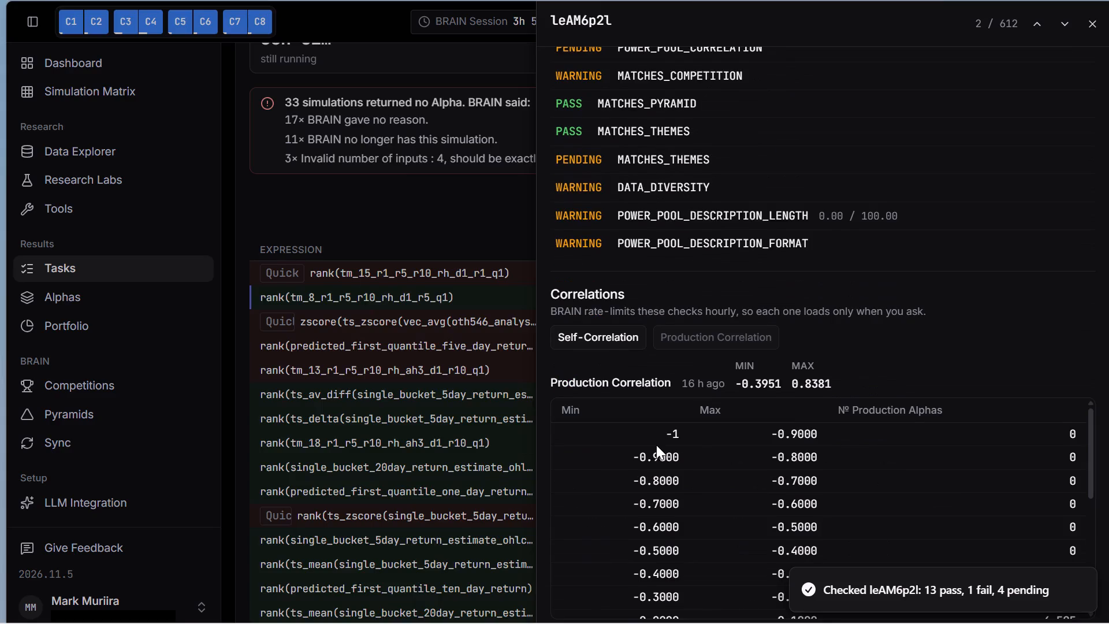
{"action": "scroll", "coordinate": [656, 445], "scroll_direction": "up", "scroll_amount": 8}
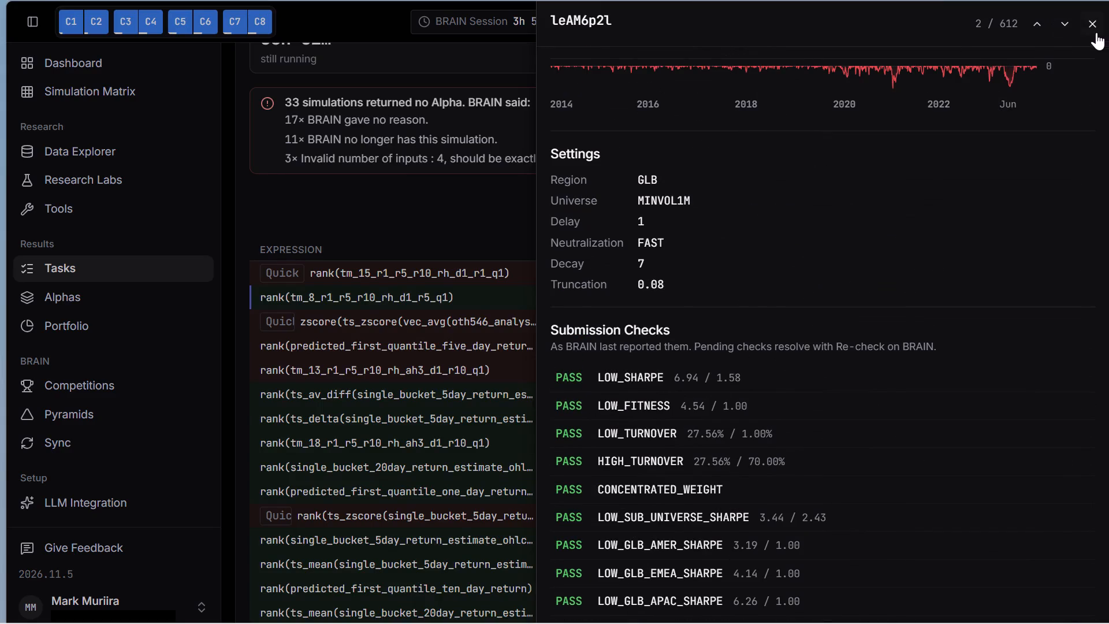
{"action": "left_click", "coordinate": [1096, 32]}
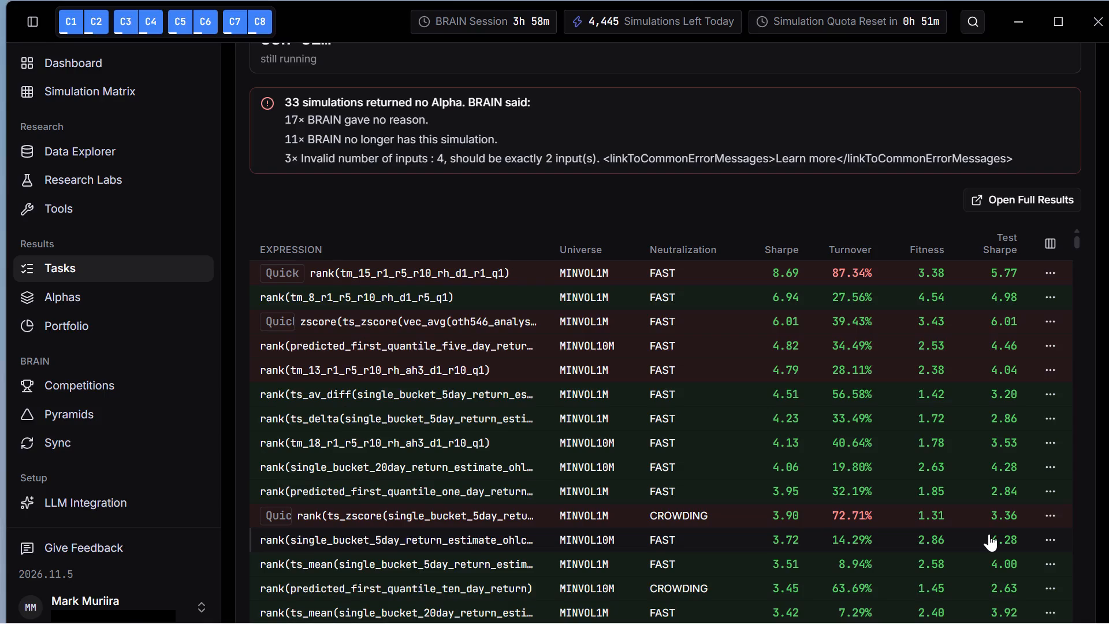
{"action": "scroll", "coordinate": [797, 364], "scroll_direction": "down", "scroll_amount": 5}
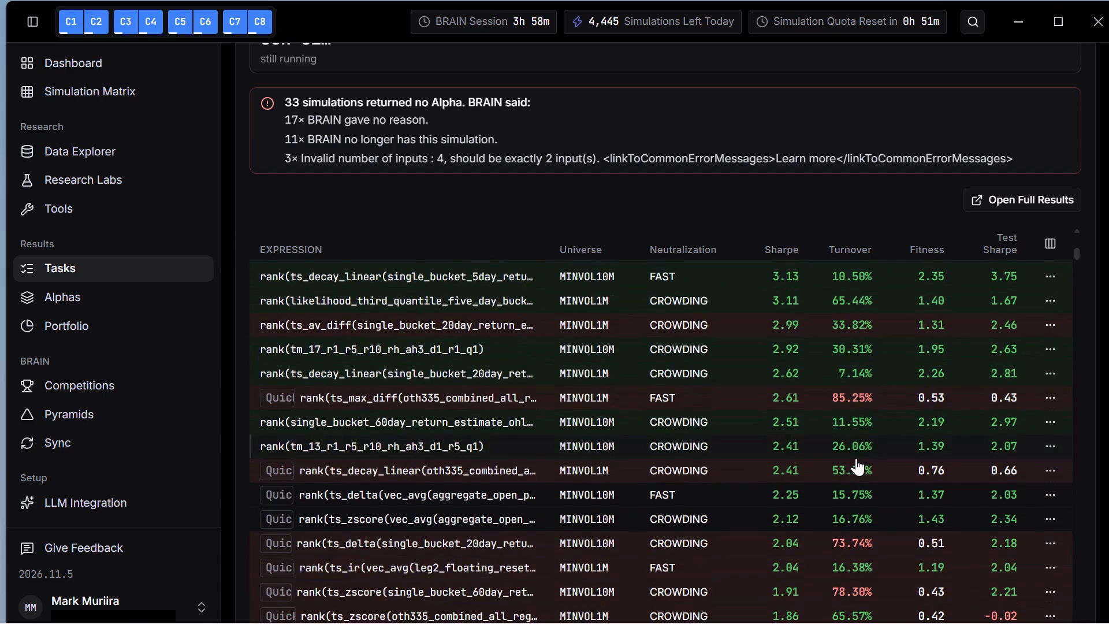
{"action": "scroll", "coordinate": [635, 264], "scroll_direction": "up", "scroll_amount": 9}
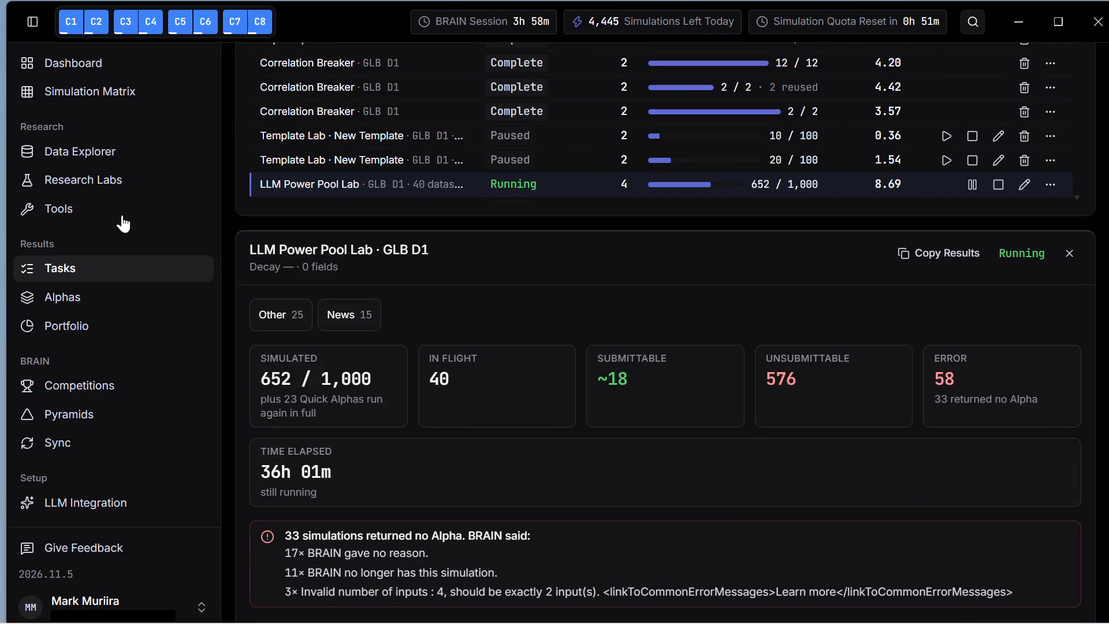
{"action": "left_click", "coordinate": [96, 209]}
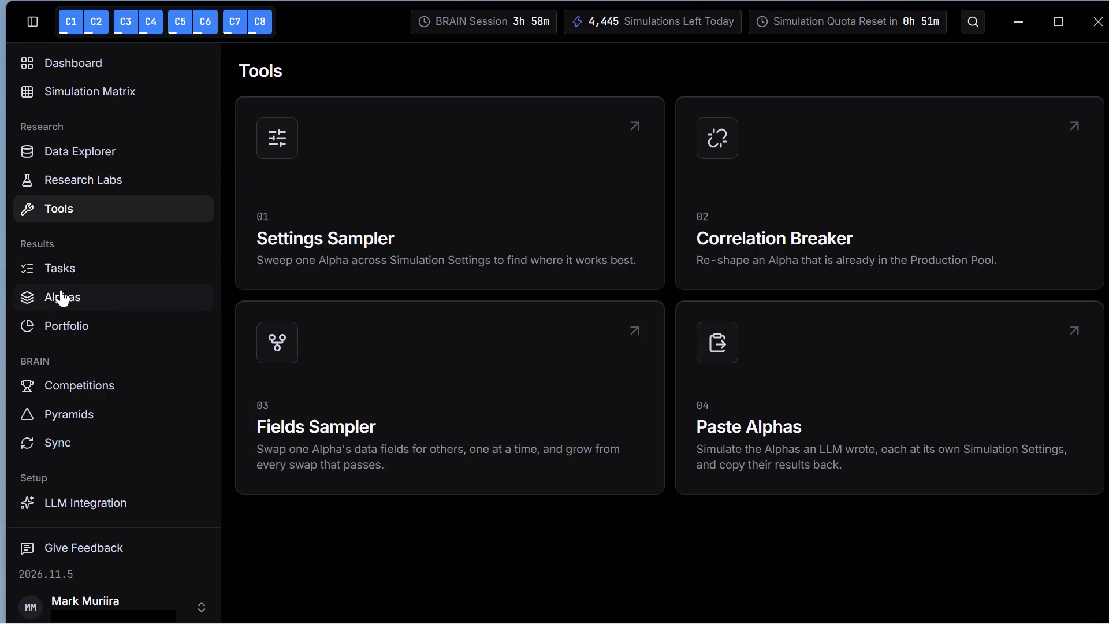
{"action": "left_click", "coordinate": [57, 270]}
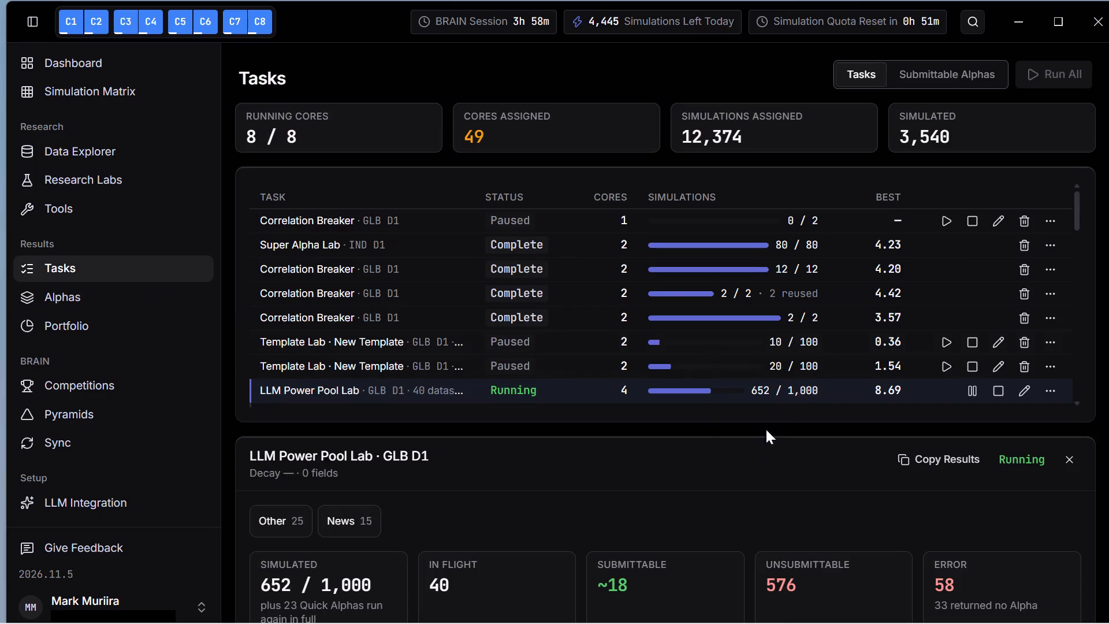
Reopen the alpha rank(tm_8_r1_r5_r10_rh_d1_r5_q1) from the LLM Power Pool Lab task's results and copy its expression.
{"action": "scroll", "coordinate": [807, 500], "scroll_direction": "down", "scroll_amount": 8}
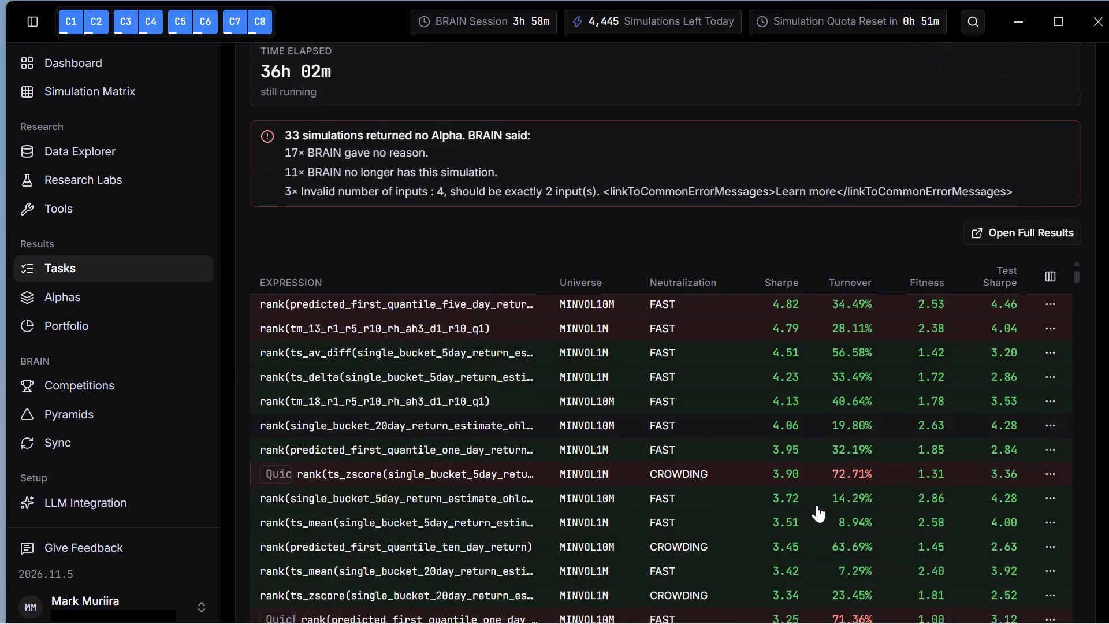
{"action": "scroll", "coordinate": [805, 467], "scroll_direction": "up", "scroll_amount": 3}
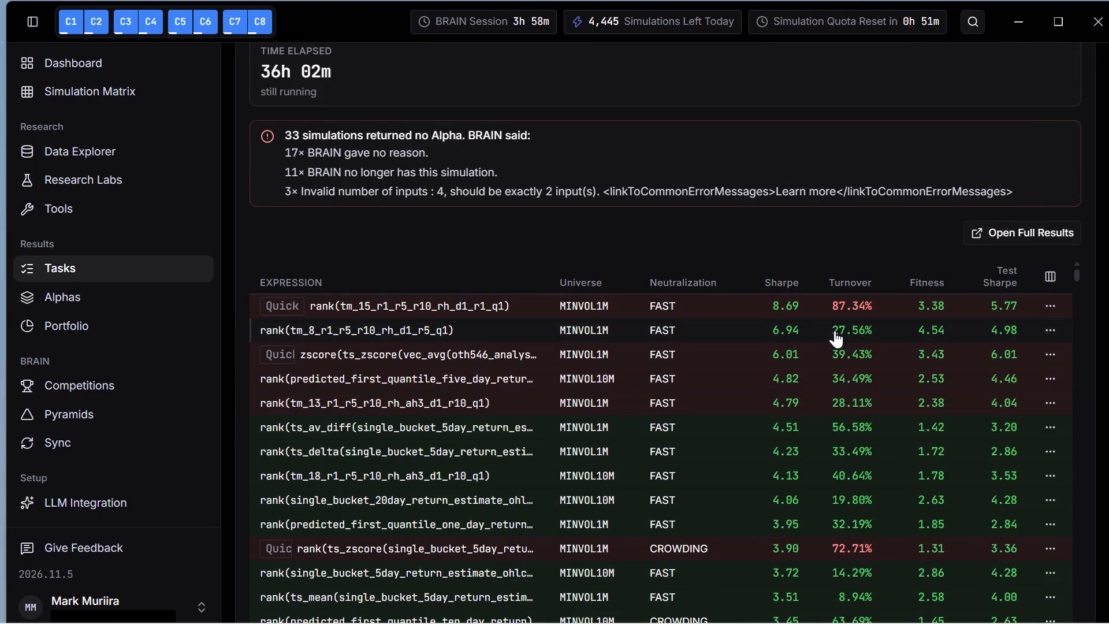
{"action": "left_click", "coordinate": [835, 330]}
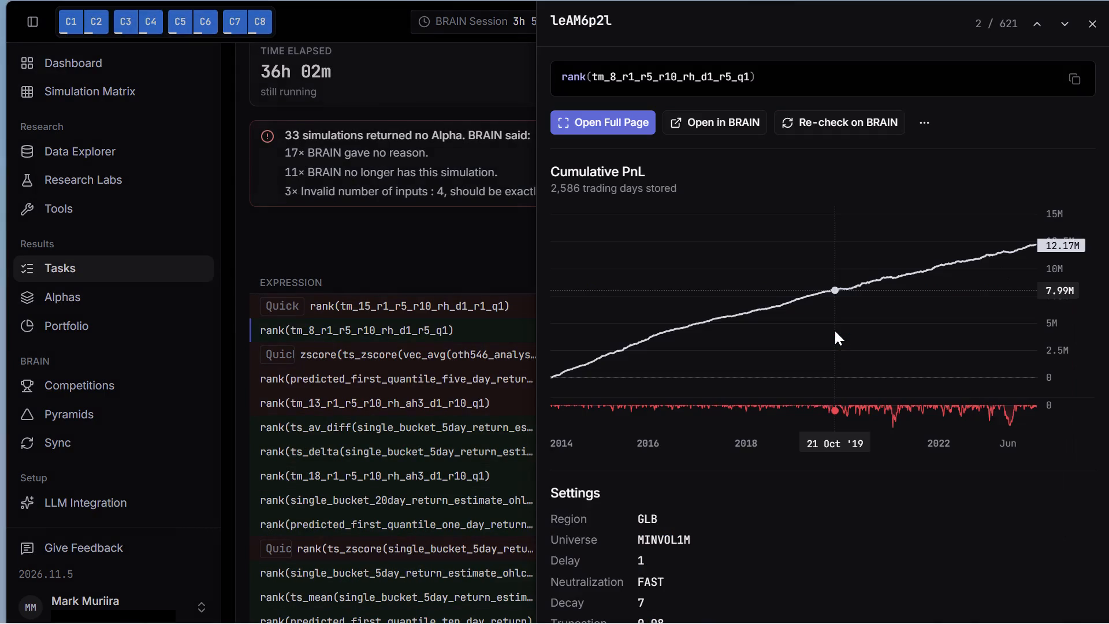
{"action": "scroll", "coordinate": [1020, 218], "scroll_direction": "up", "scroll_amount": 6}
{"action": "left_click", "coordinate": [1081, 81]}
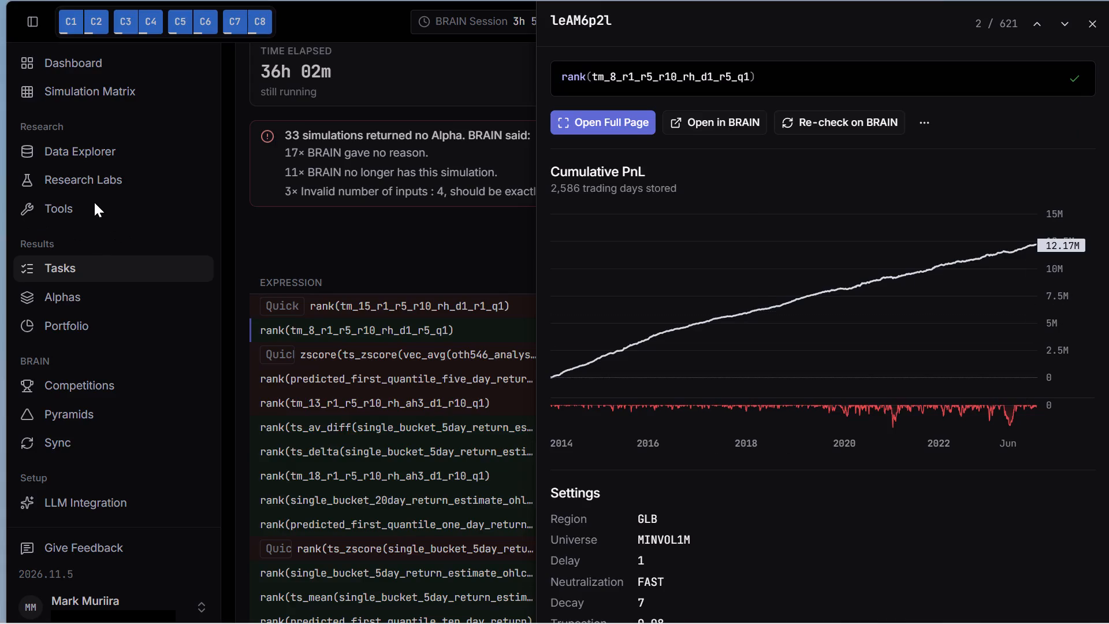
Close the alpha's details and open the Template Lab among the research labs.
{"action": "left_click", "coordinate": [94, 174]}
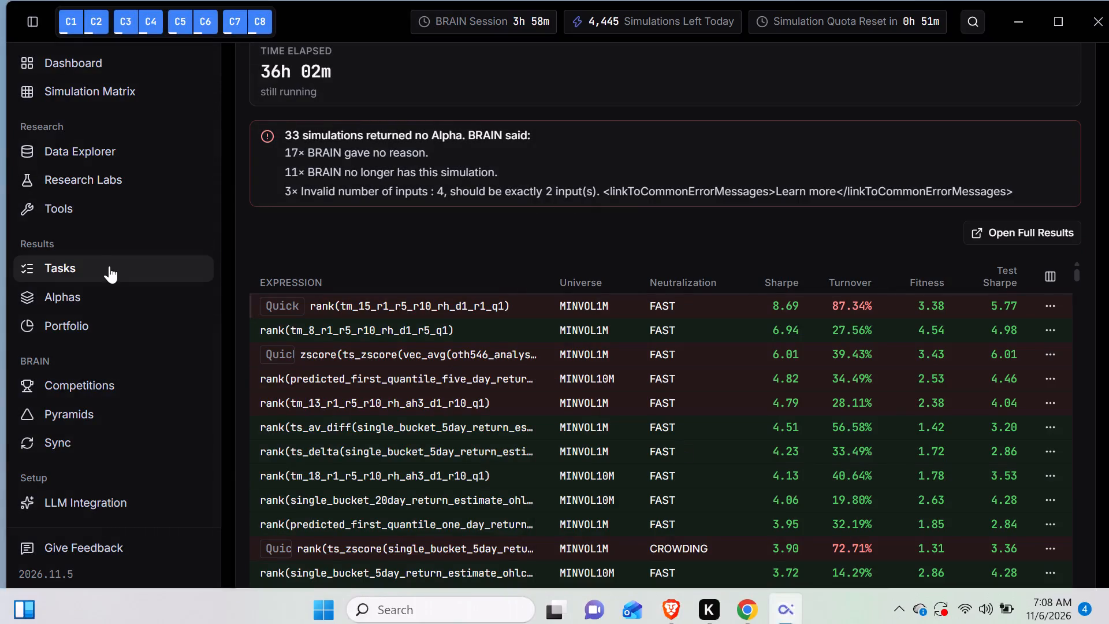
{"action": "left_click", "coordinate": [87, 181]}
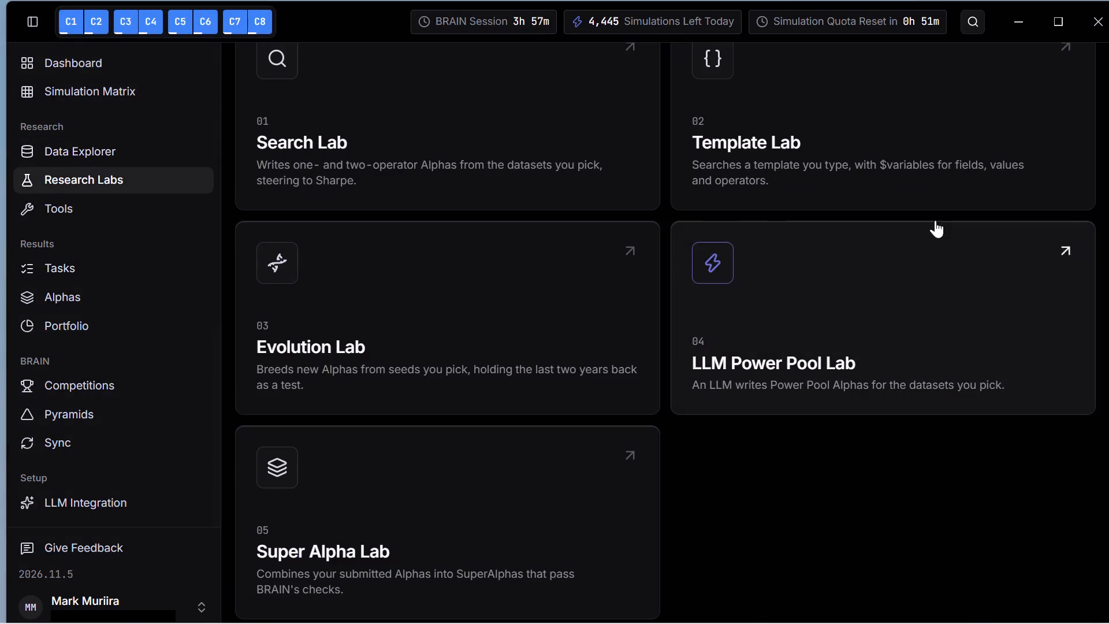
{"action": "left_click", "coordinate": [828, 157]}
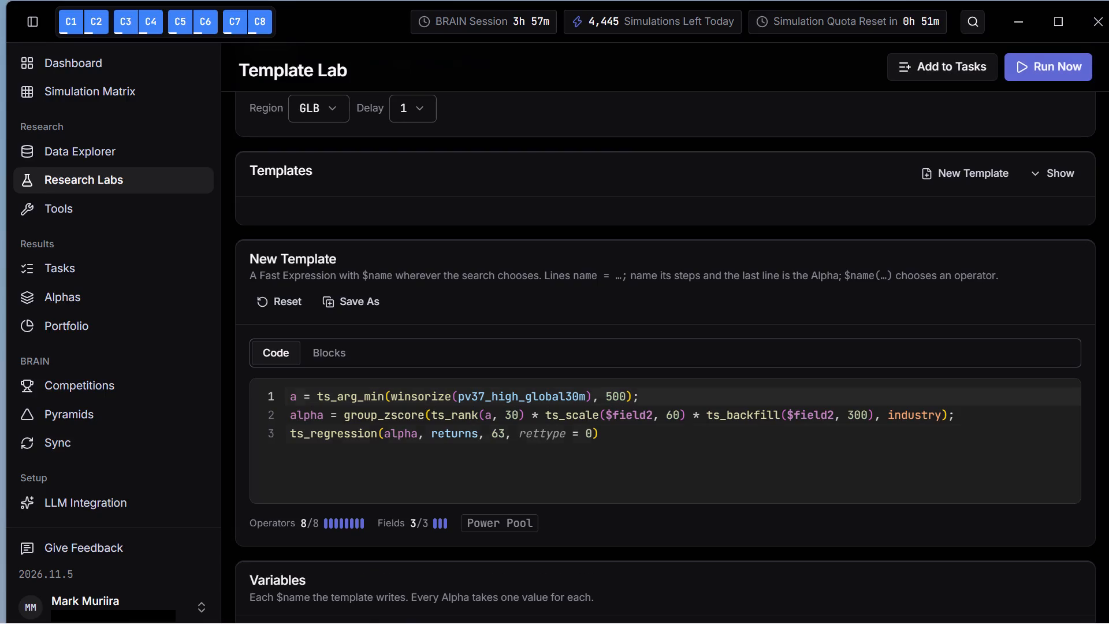
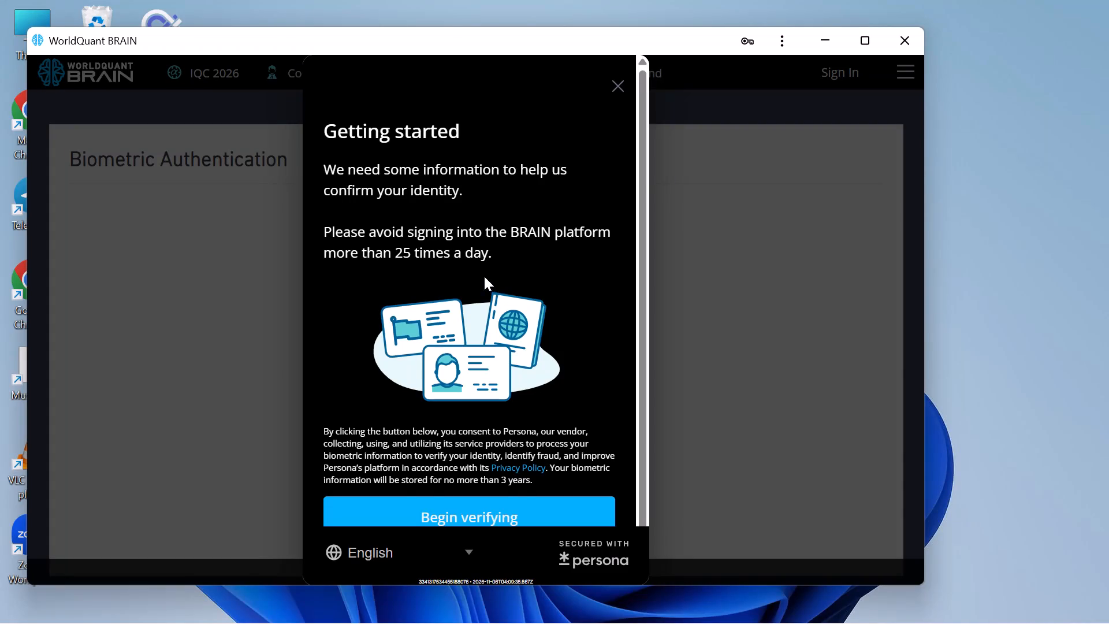
Begin the biometric identity verification for the BRAIN sign-in and start the face check on this device.
{"action": "scroll", "coordinate": [484, 276], "scroll_direction": "down", "scroll_amount": 6}
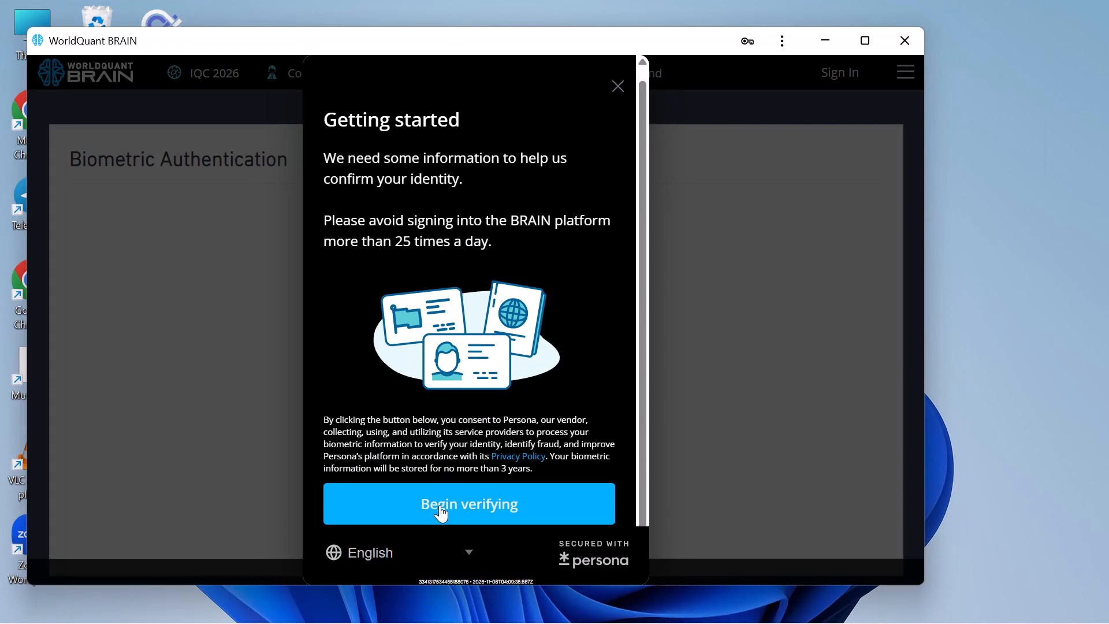
{"action": "left_click", "coordinate": [443, 503]}
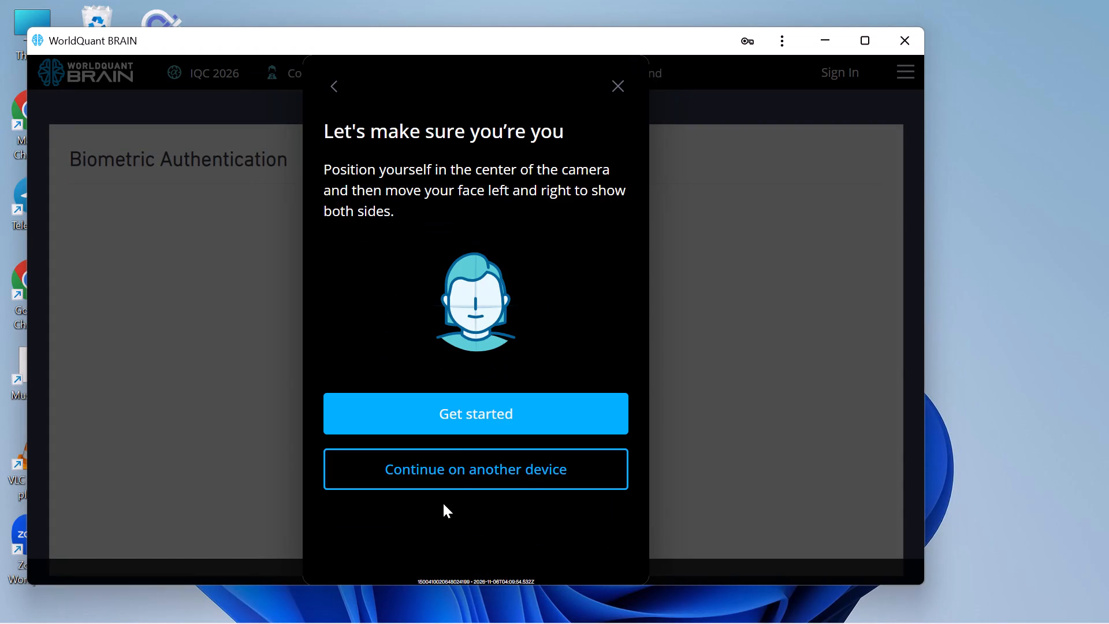
{"action": "left_click", "coordinate": [496, 403]}
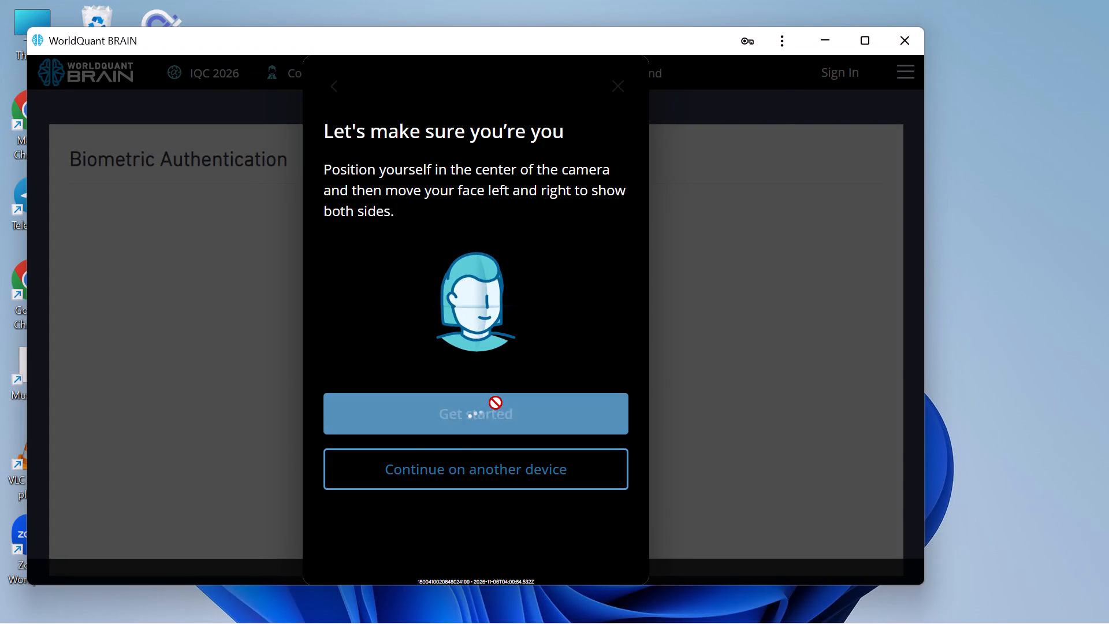
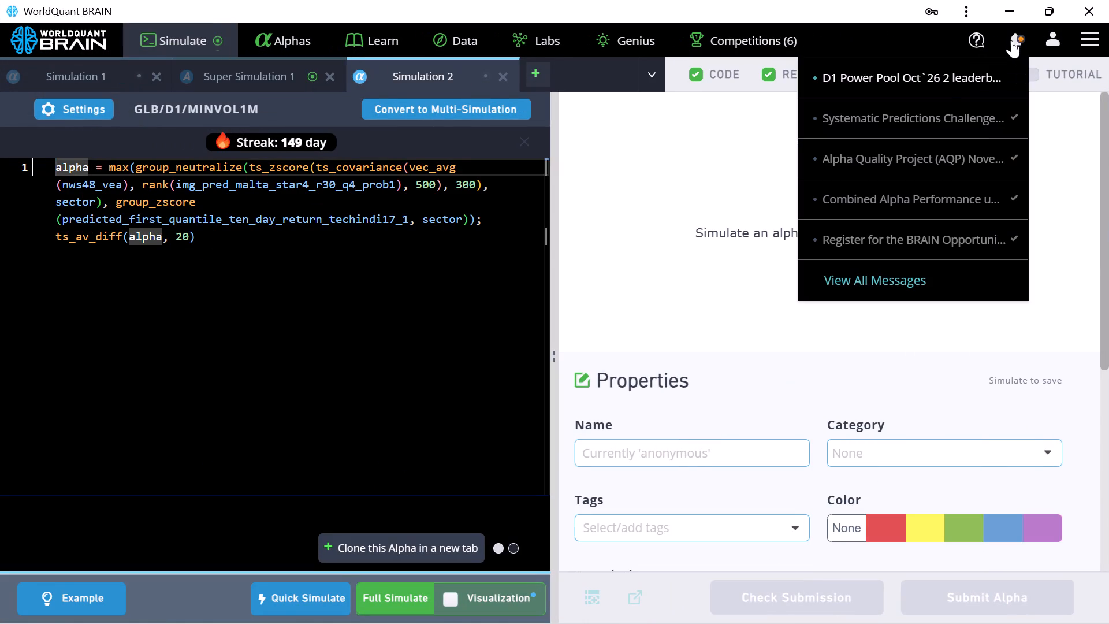
Open the D1 Power Pool Oct`26 2 leaderboard announcement and read through its winners list and stipend distribution.
{"action": "left_click", "coordinate": [947, 76]}
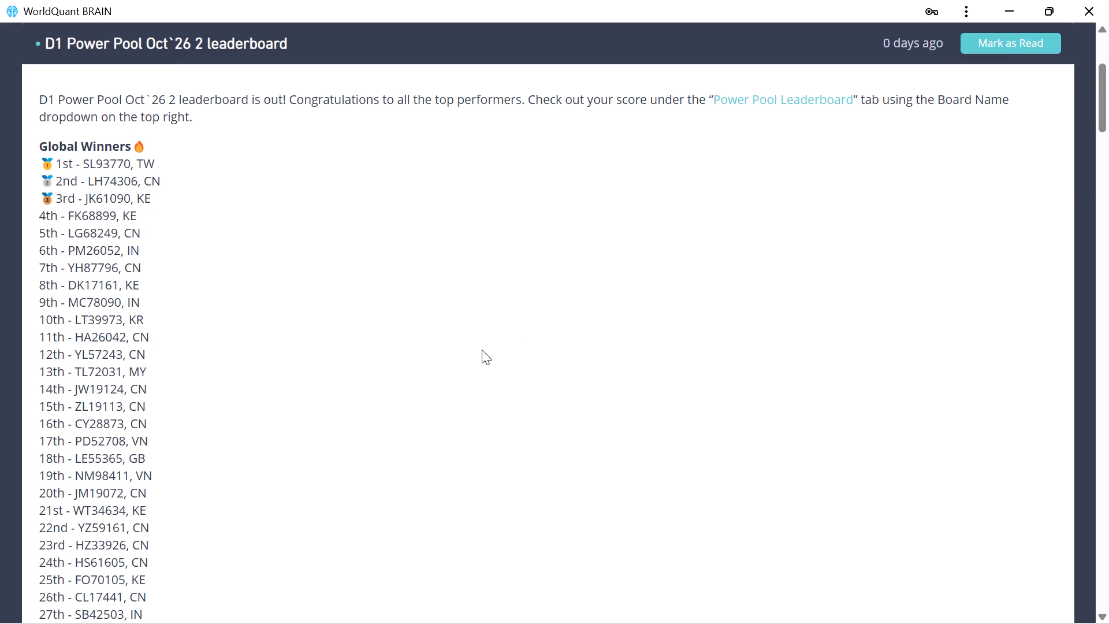
{"action": "scroll", "coordinate": [482, 350], "scroll_direction": "down", "scroll_amount": 5}
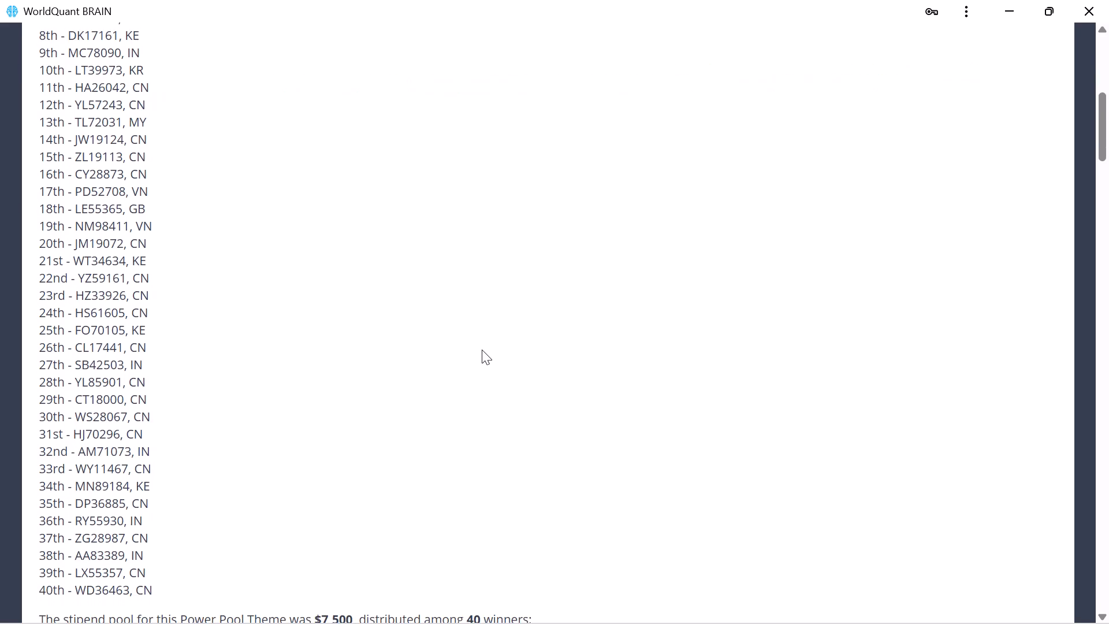
{"action": "scroll", "coordinate": [482, 350], "scroll_direction": "right", "scroll_amount": 2}
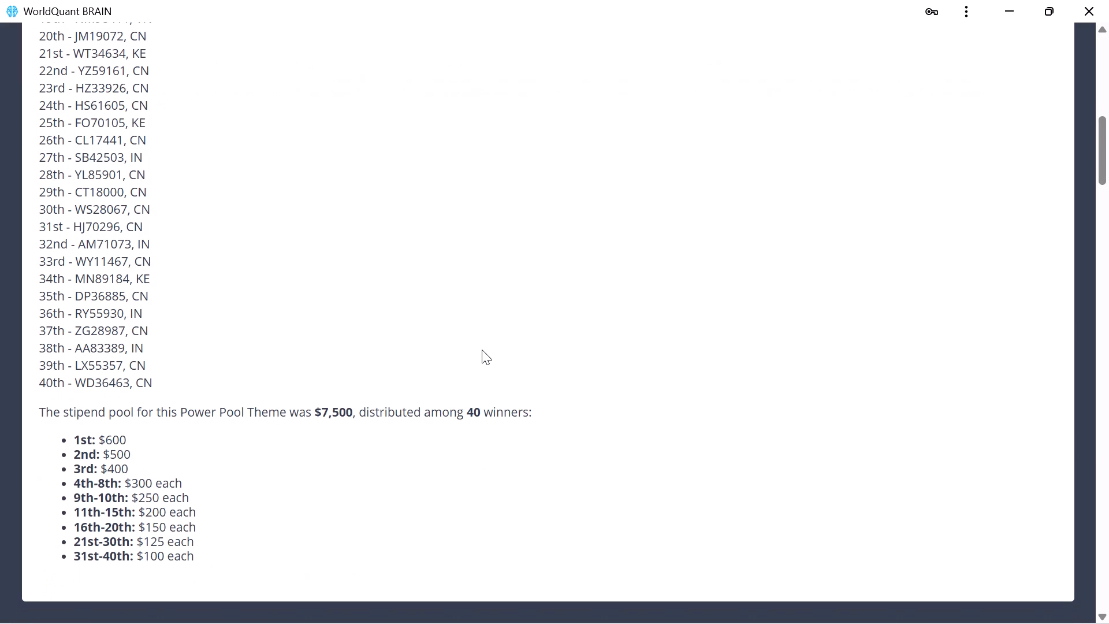
{"action": "scroll", "coordinate": [482, 350], "scroll_direction": "right", "scroll_amount": 6}
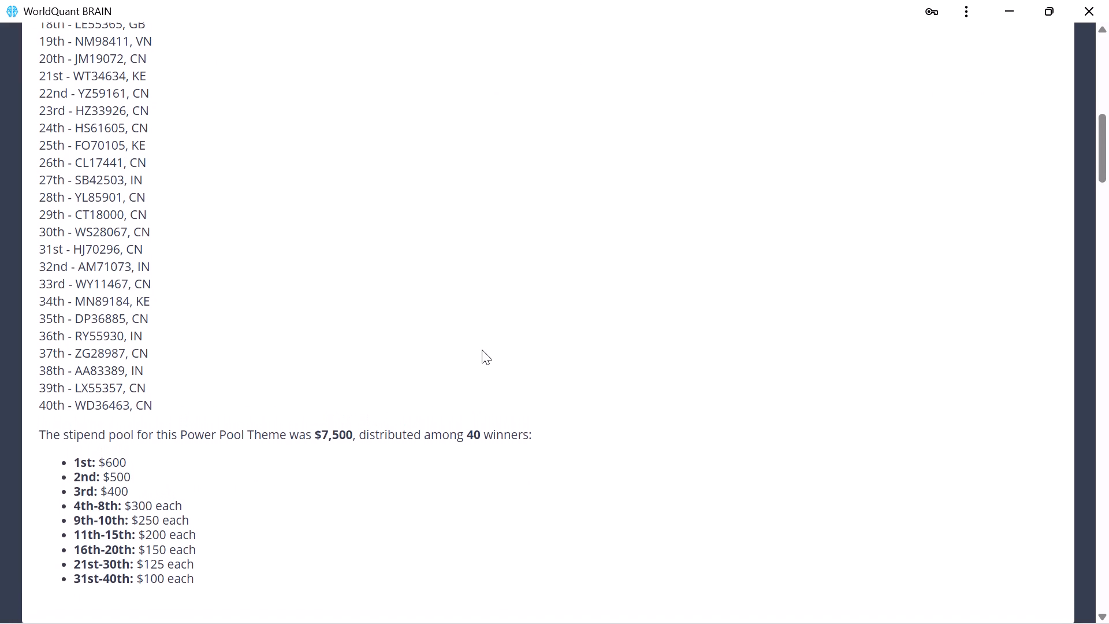
{"action": "scroll", "coordinate": [482, 350], "scroll_direction": "right", "scroll_amount": 1}
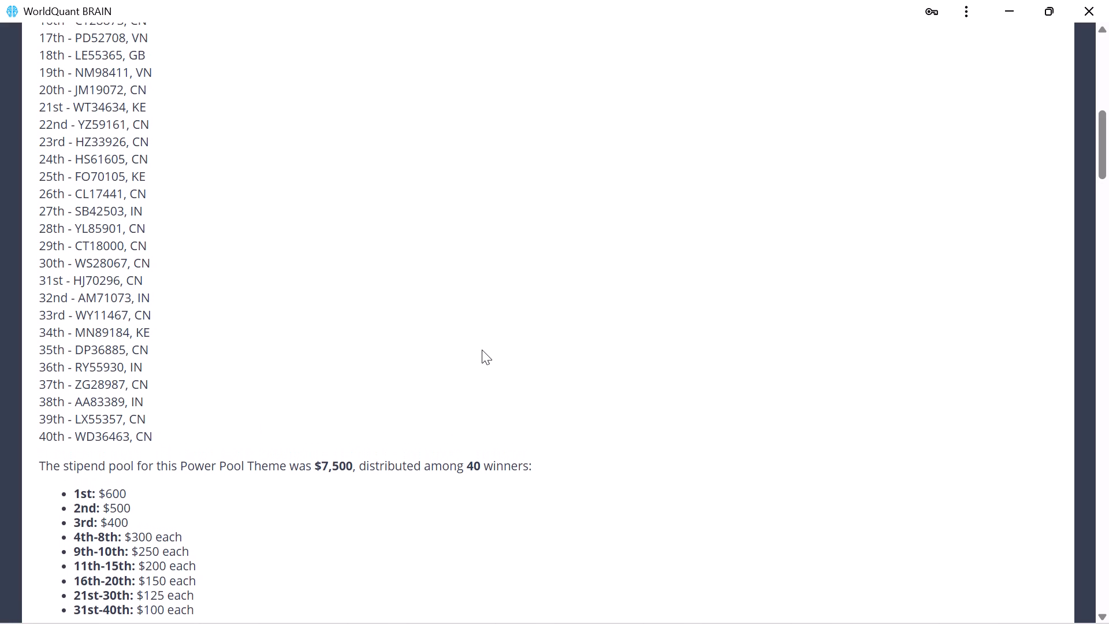
{"action": "scroll", "coordinate": [482, 350], "scroll_direction": "right", "scroll_amount": 1}
{"action": "scroll", "coordinate": [482, 350], "scroll_direction": "up", "scroll_amount": 3}
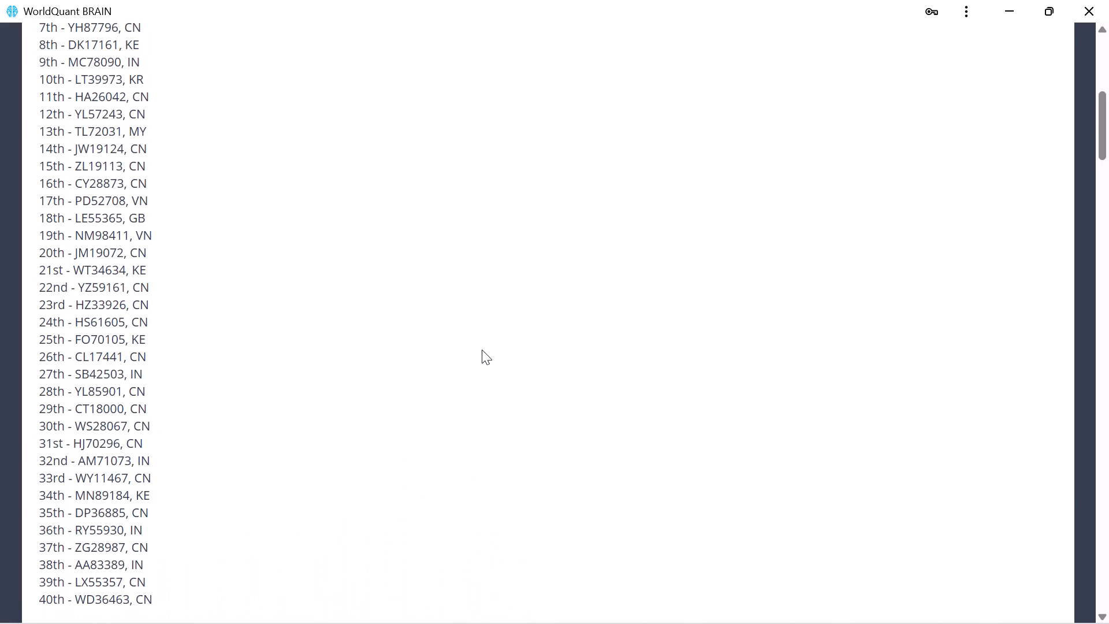
{"action": "scroll", "coordinate": [482, 350], "scroll_direction": "up", "scroll_amount": 2}
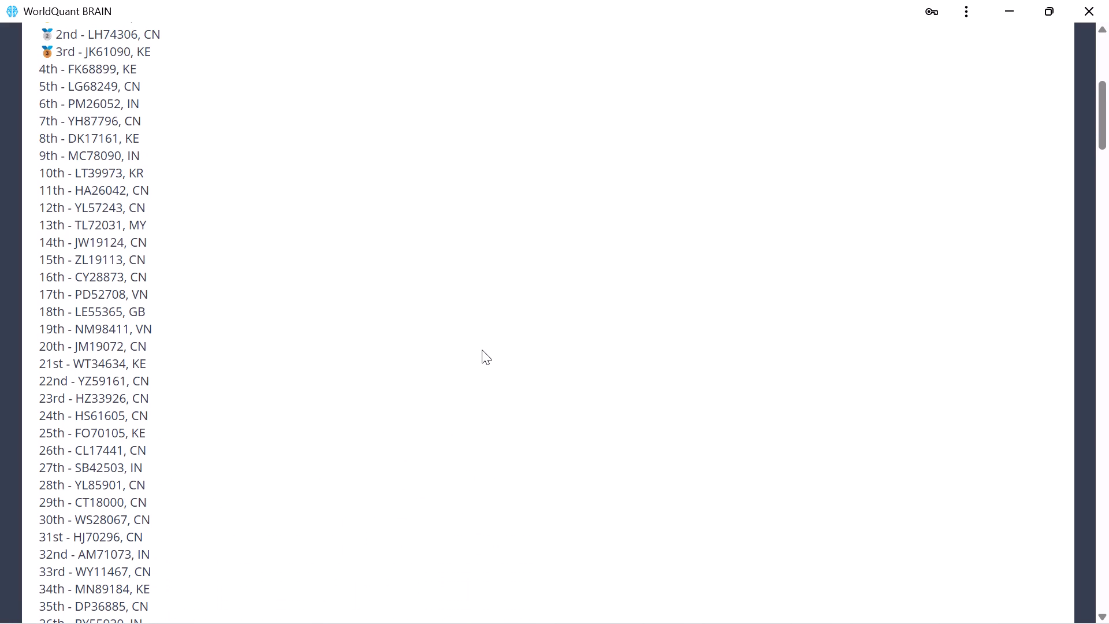
{"action": "scroll", "coordinate": [482, 350], "scroll_direction": "up", "scroll_amount": 2}
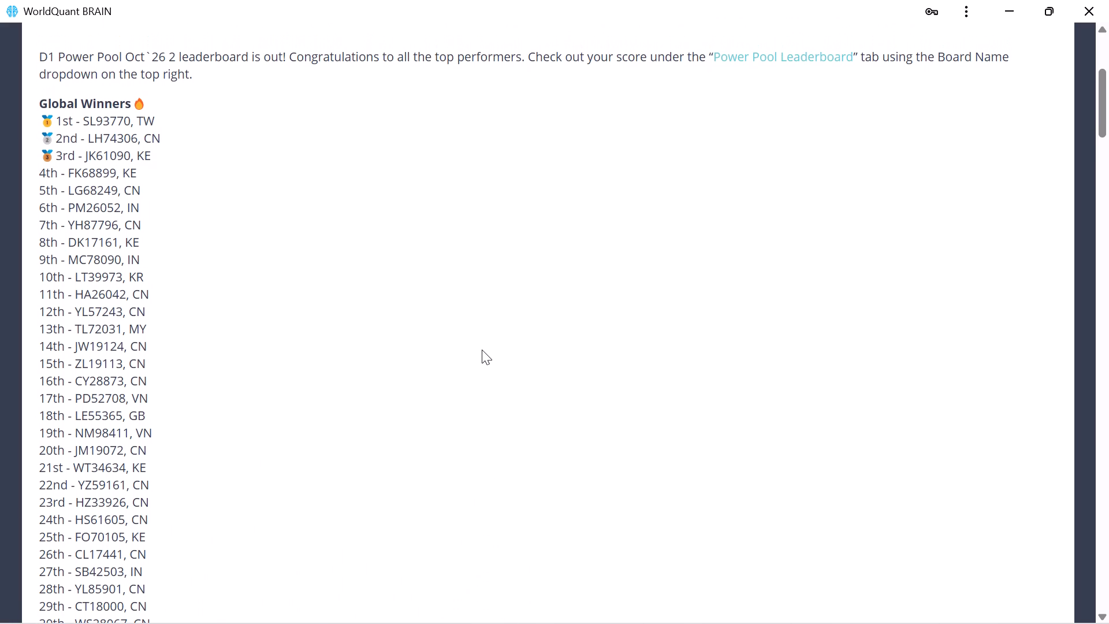
{"action": "scroll", "coordinate": [482, 350], "scroll_direction": "up", "scroll_amount": 3}
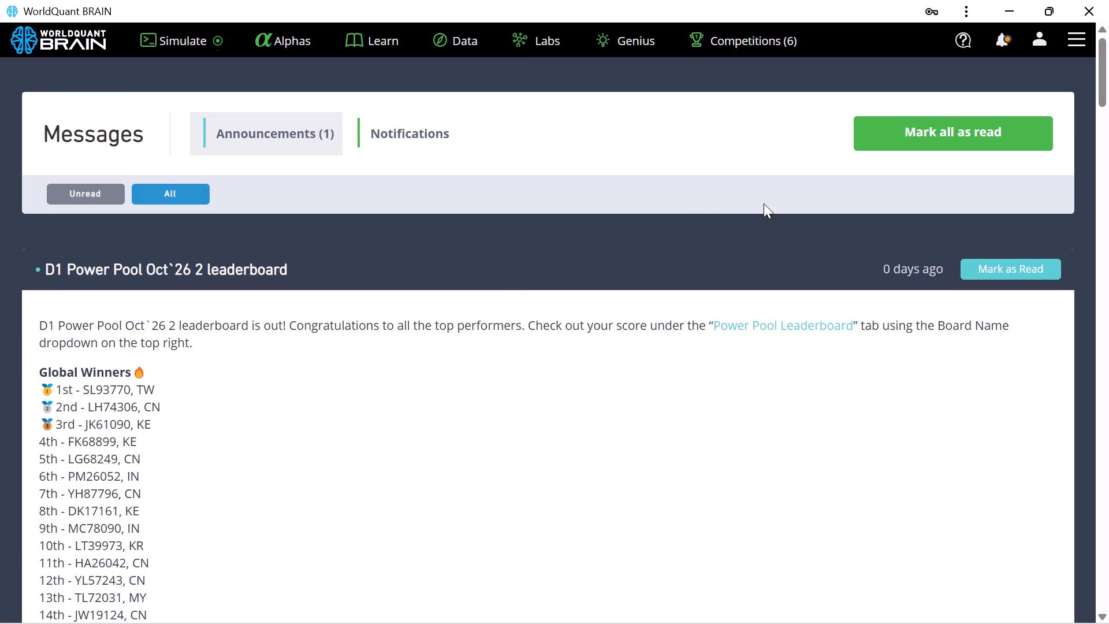
Mark all announcements as read.
{"action": "left_click", "coordinate": [875, 127]}
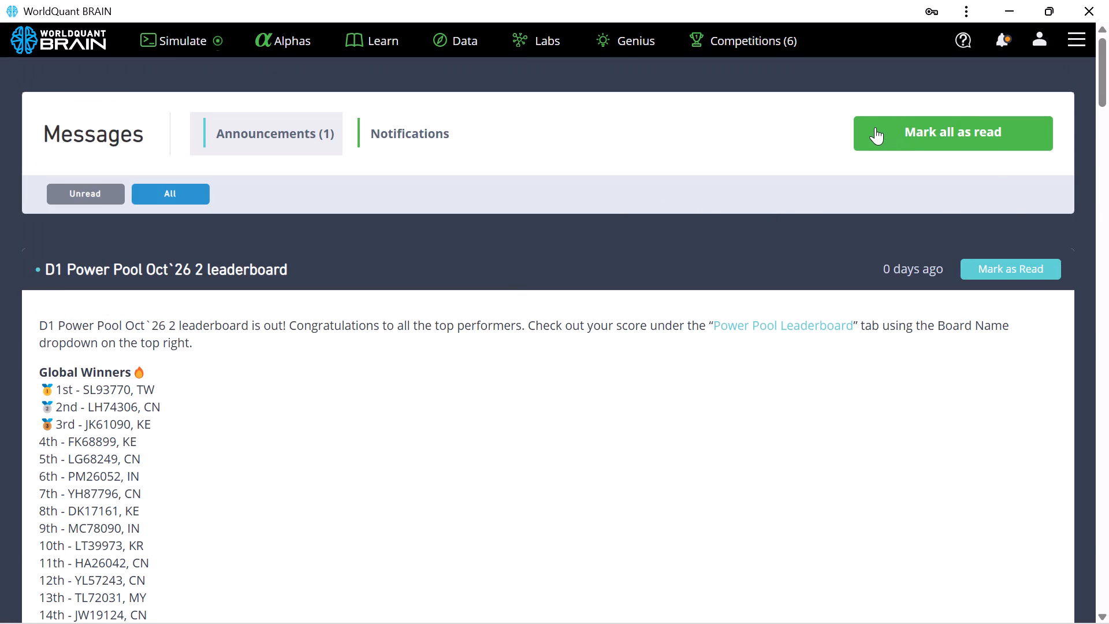
{"action": "double_click", "coordinate": [875, 127]}
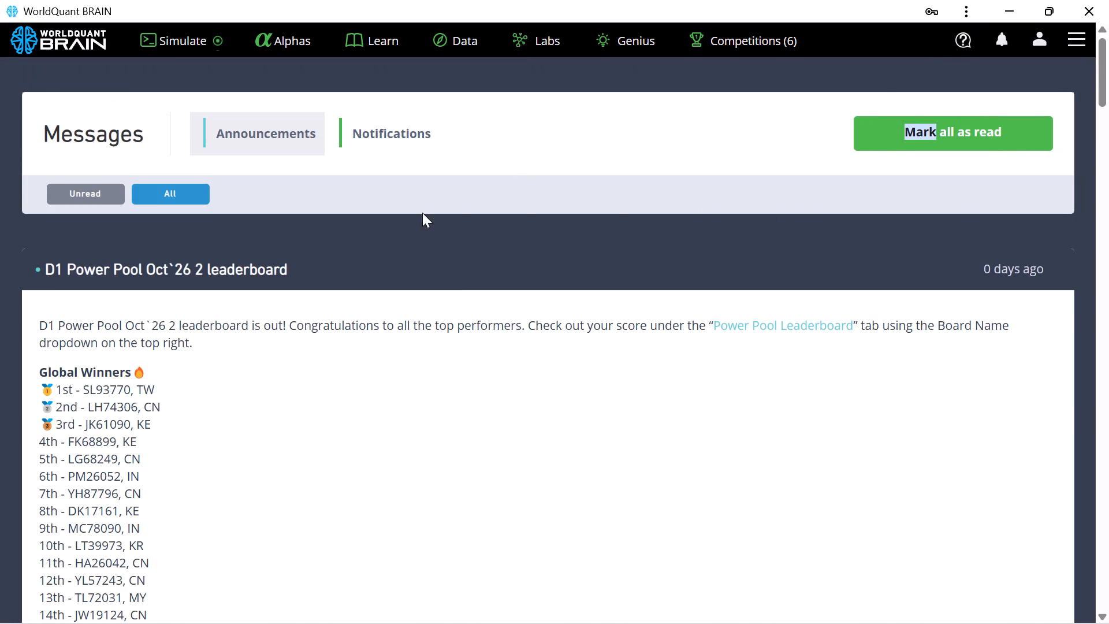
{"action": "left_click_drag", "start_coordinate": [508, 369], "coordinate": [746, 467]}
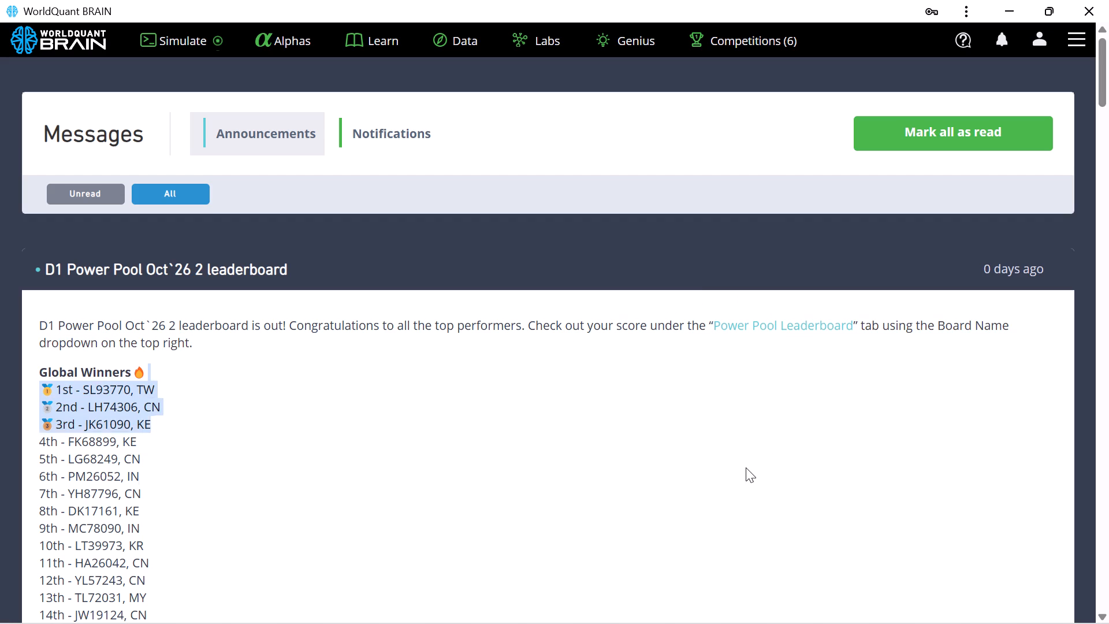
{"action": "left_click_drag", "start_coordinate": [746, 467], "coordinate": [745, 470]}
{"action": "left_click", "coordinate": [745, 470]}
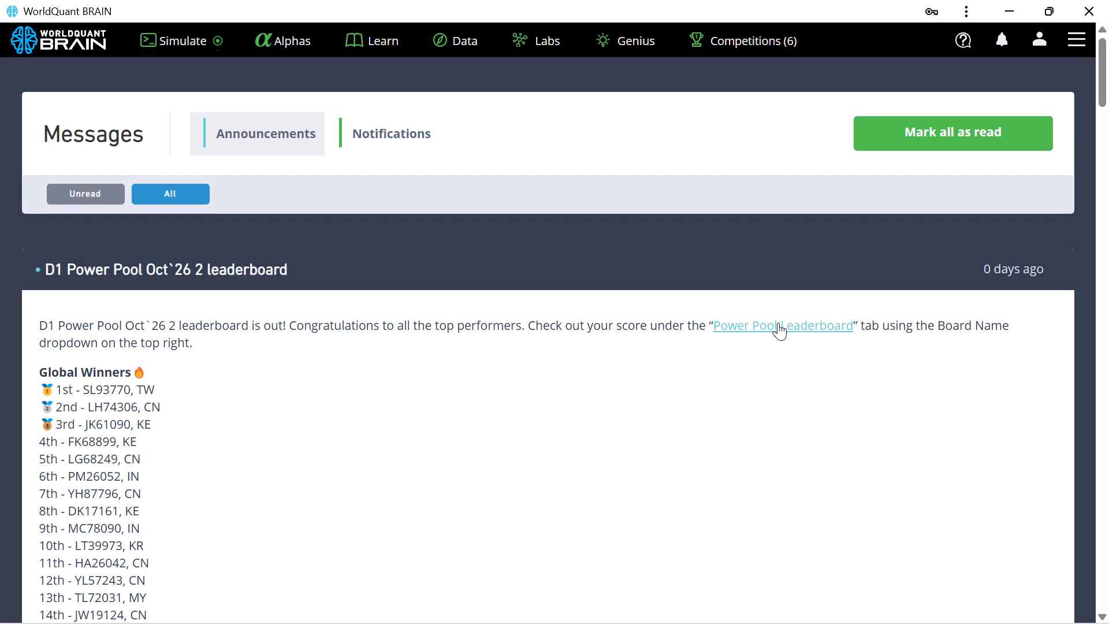
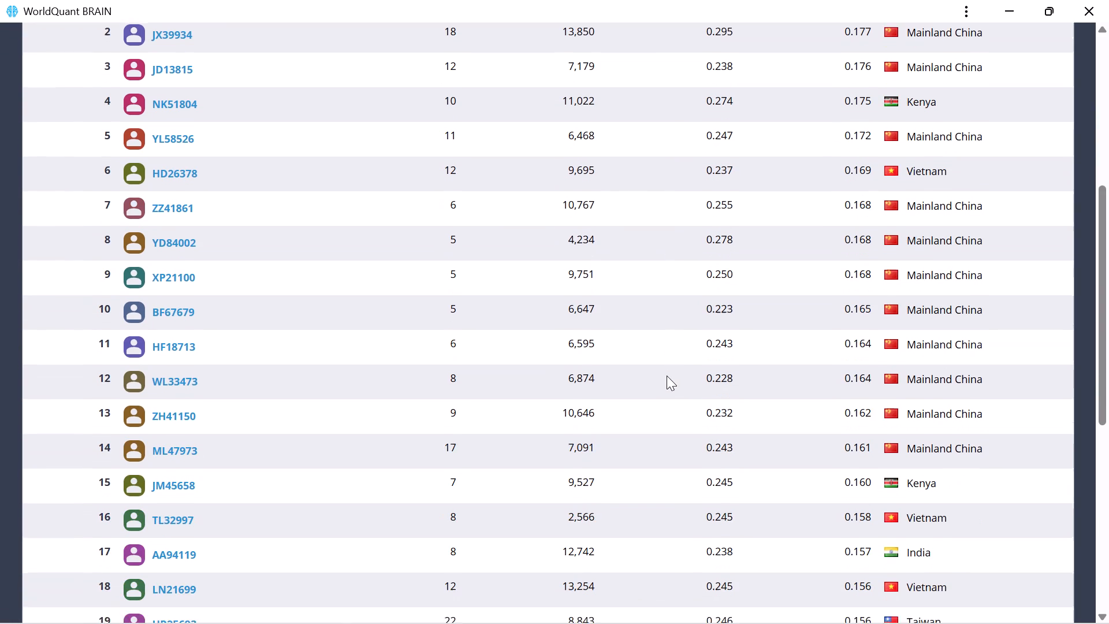
Look through the first page of rankings on the GLB/D1 Power Pool Nov`26 leaderboard.
{"action": "scroll", "coordinate": [667, 376], "scroll_direction": "down", "scroll_amount": 2}
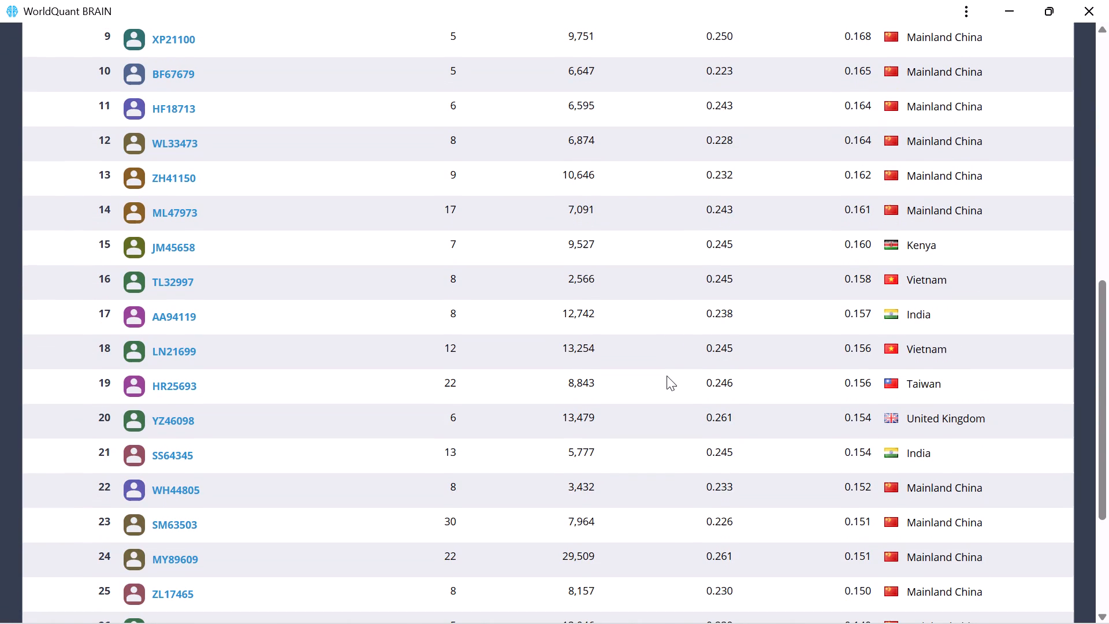
{"action": "scroll", "coordinate": [667, 376], "scroll_direction": "down", "scroll_amount": 7}
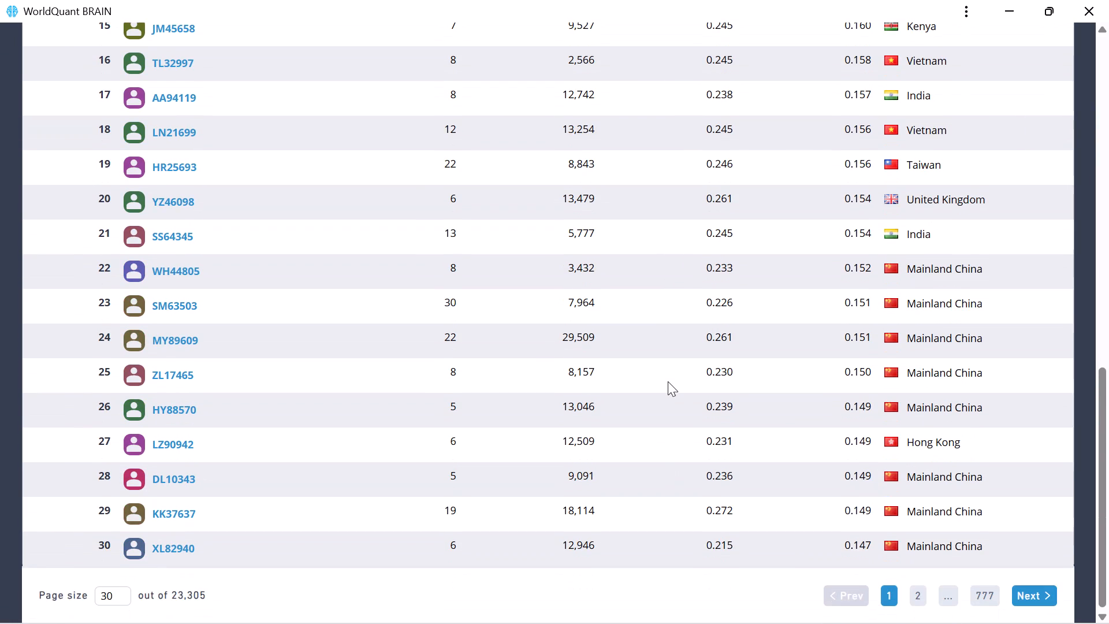
{"action": "scroll", "coordinate": [668, 381], "scroll_direction": "up", "scroll_amount": 1}
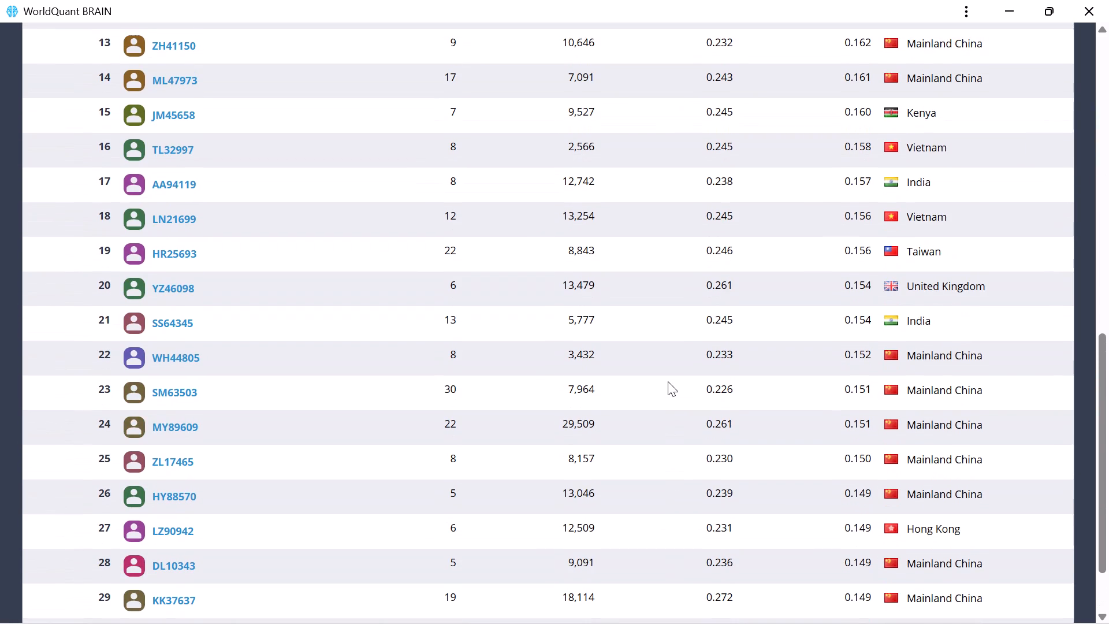
{"action": "scroll", "coordinate": [668, 381], "scroll_direction": "up", "scroll_amount": 5}
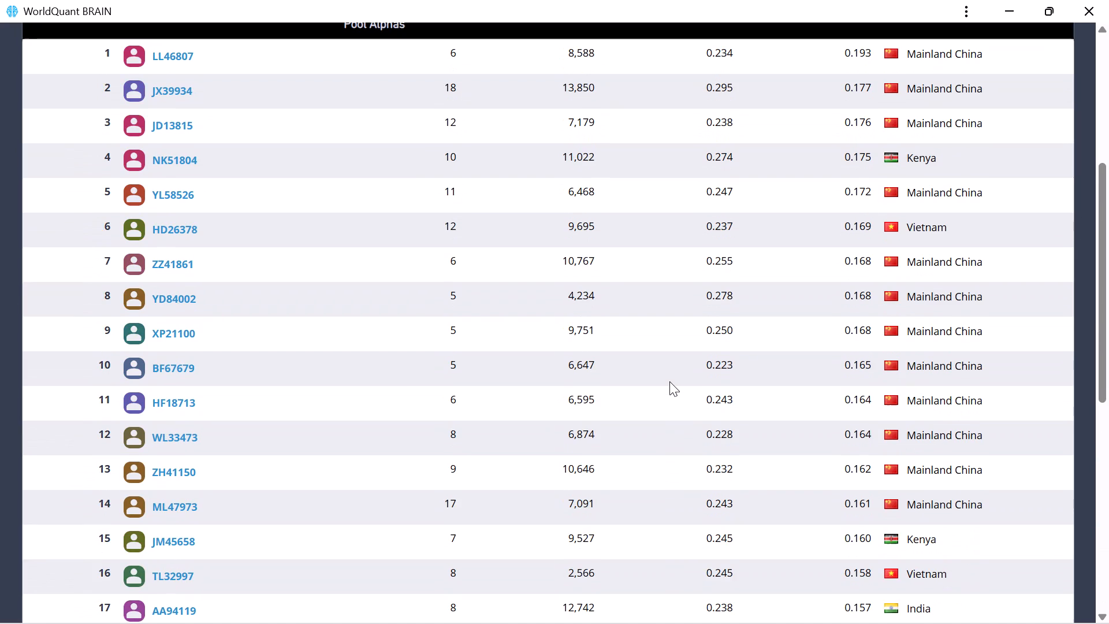
{"action": "scroll", "coordinate": [669, 381], "scroll_direction": "up", "scroll_amount": 10}
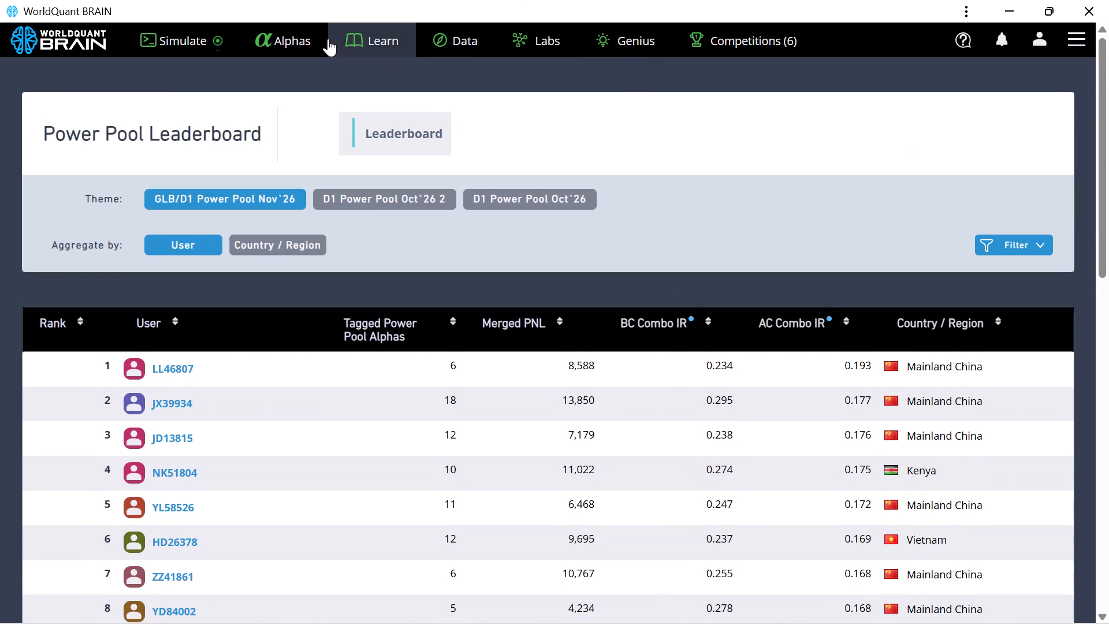
In Simulation 2 of the simulator, replace the whole alpha expression with the copied rank(tm_8_r1_r5_r10_rh_d1_r5_q1).
{"action": "left_click", "coordinate": [184, 39]}
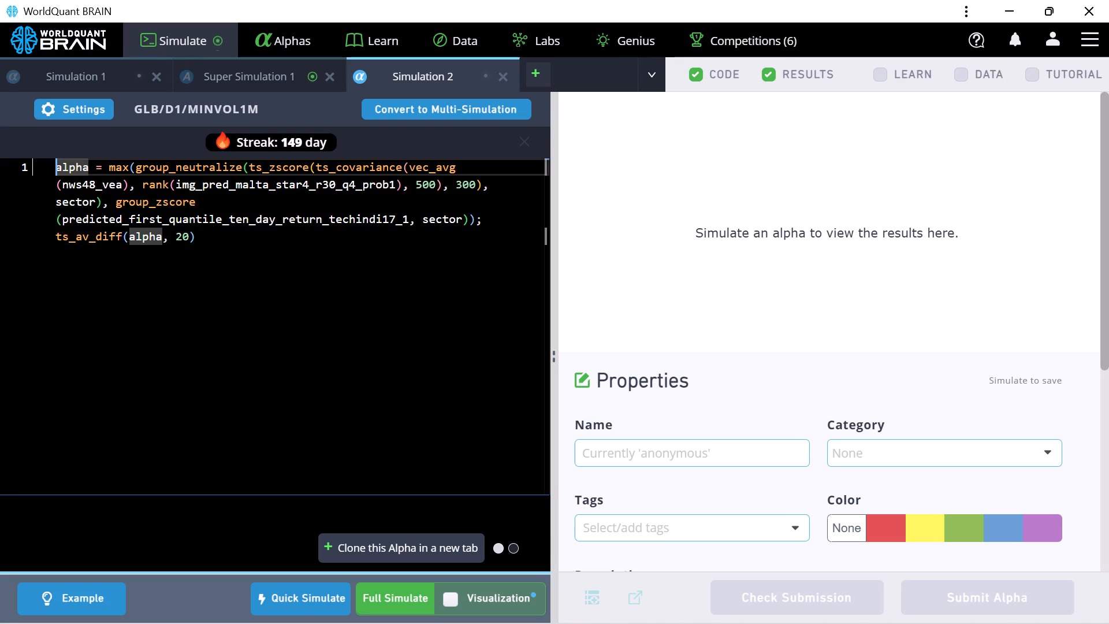
{"action": "left_click_drag", "start_coordinate": [198, 238], "coordinate": [0, 157]}
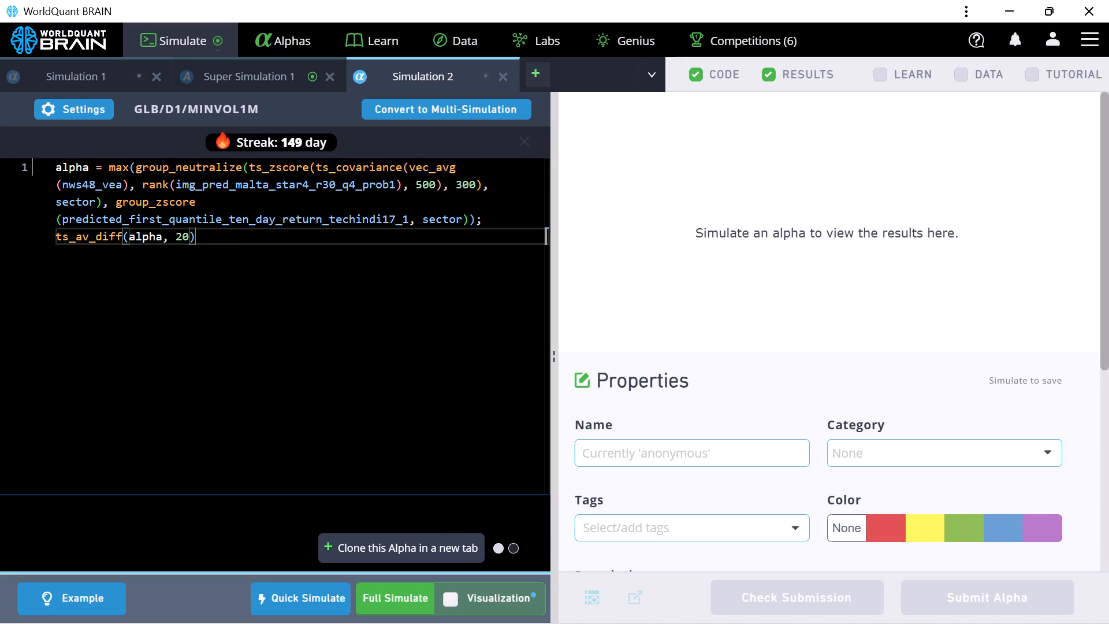
{"action": "left_click_drag", "start_coordinate": [194, 242], "coordinate": [32, 114]}
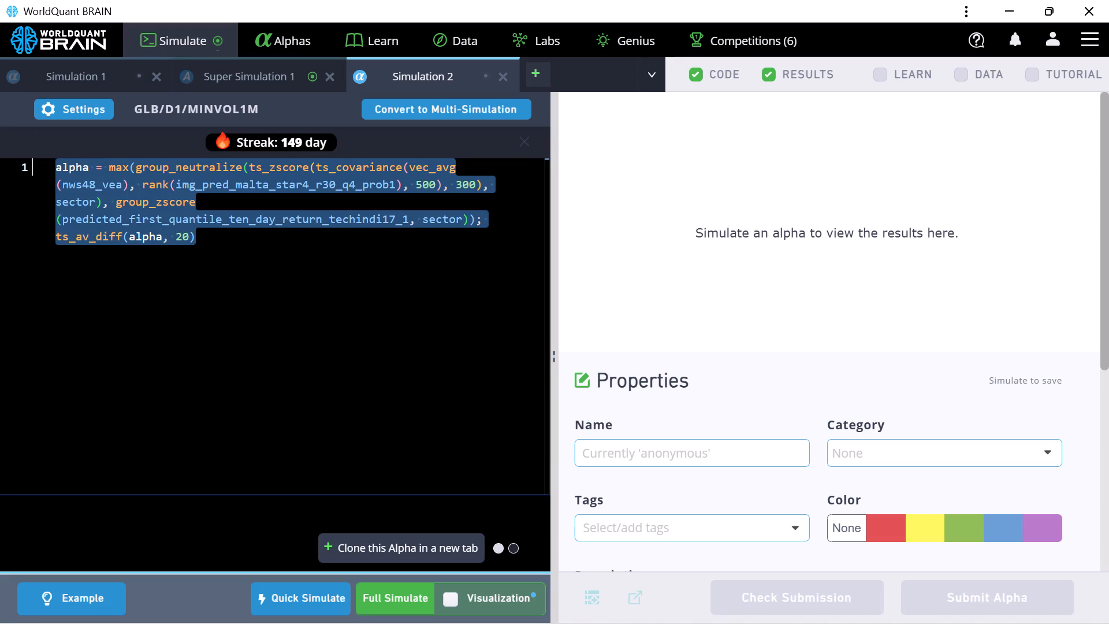
{"action": "right_click", "coordinate": [114, 183]}
{"action": "left_click", "coordinate": [170, 268]}
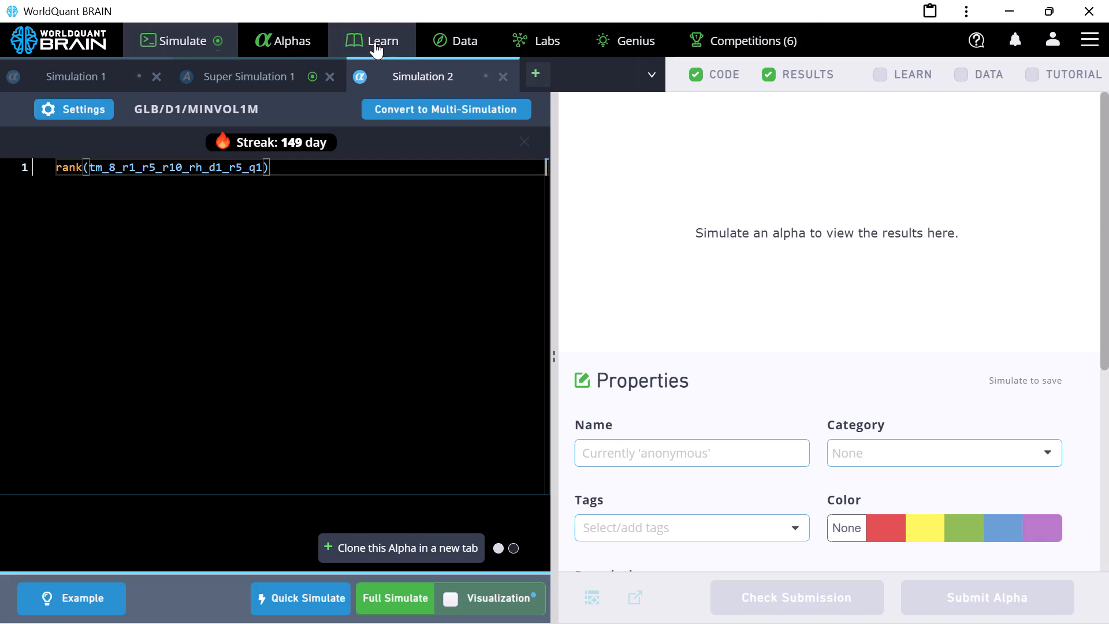
Open the data explorer and set its universe to MINVOL1M.
{"action": "left_click", "coordinate": [463, 44]}
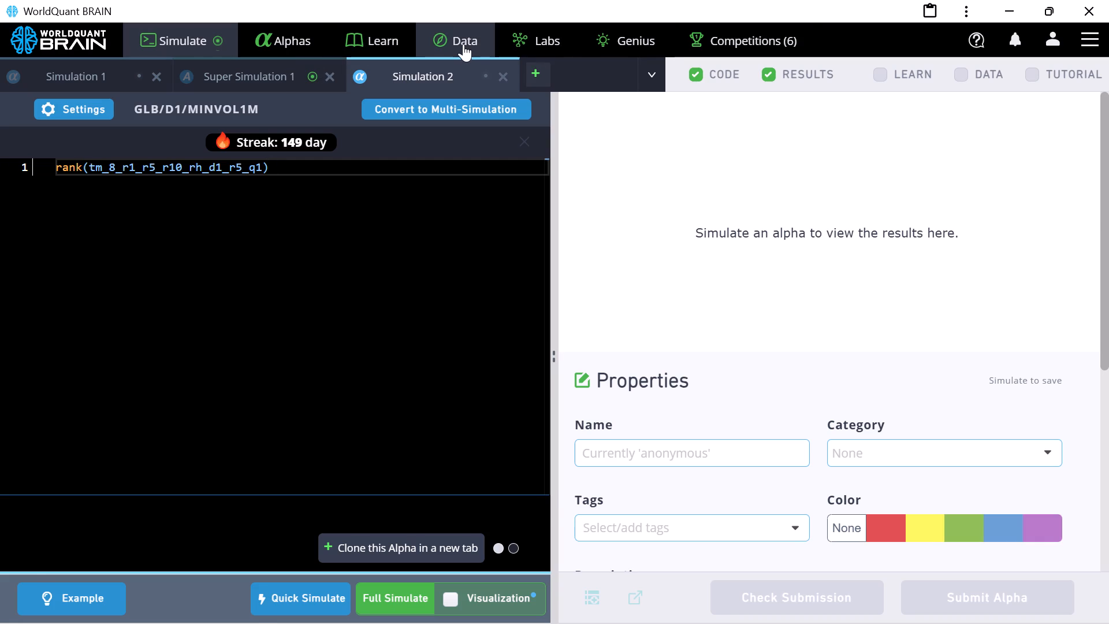
{"action": "left_click", "coordinate": [911, 100]}
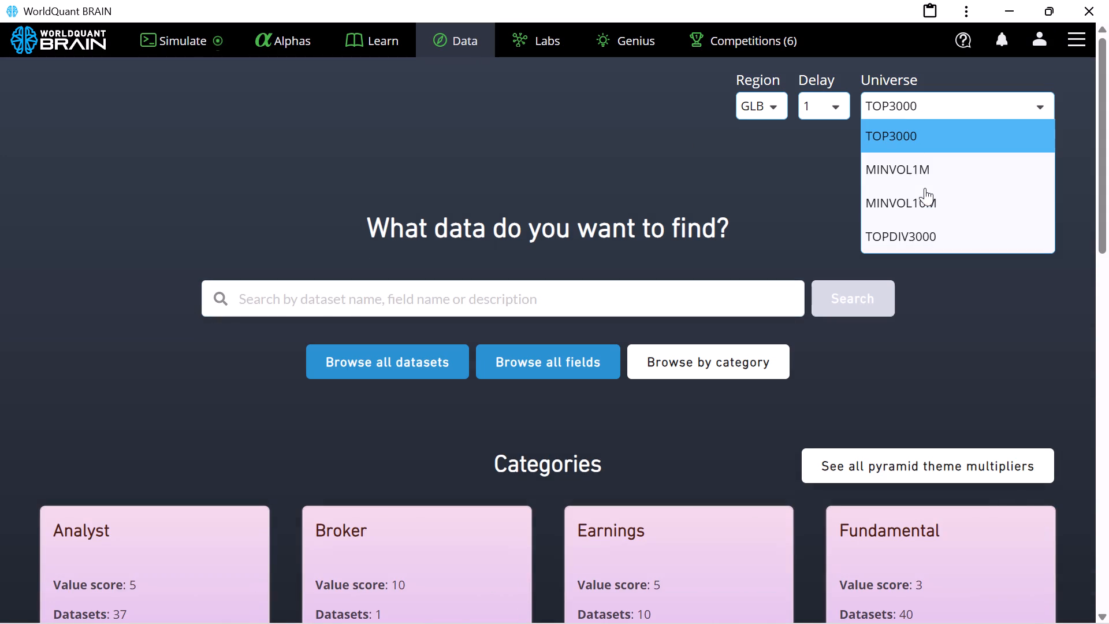
{"action": "left_click", "coordinate": [921, 170]}
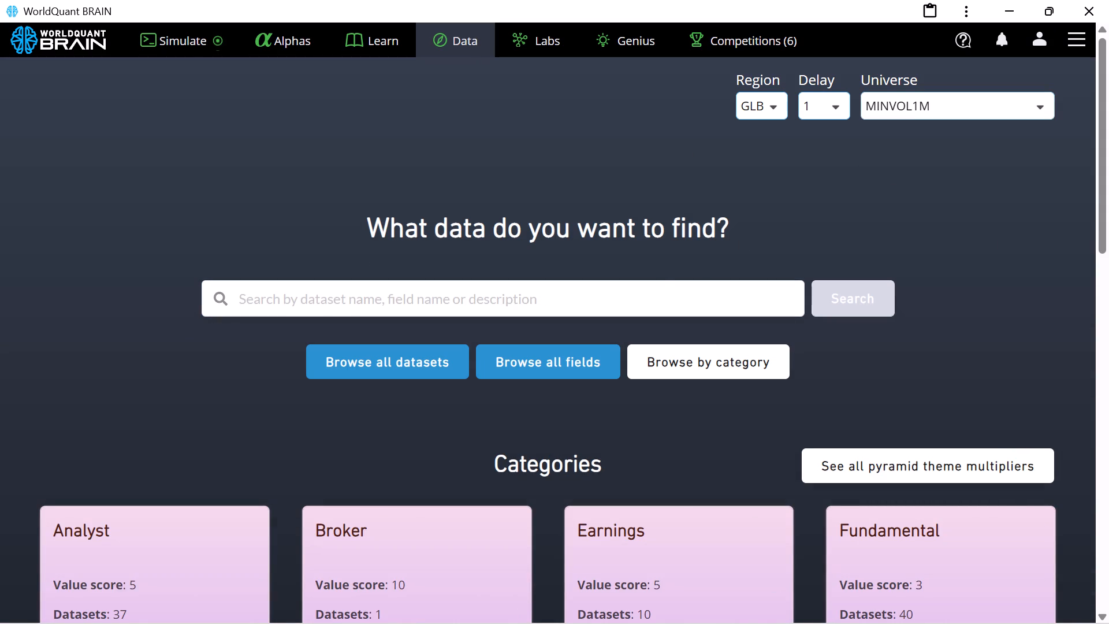
Search the data for model138, look through the suggested fields and datasets, and clear the search.
{"action": "left_click", "coordinate": [448, 295]}
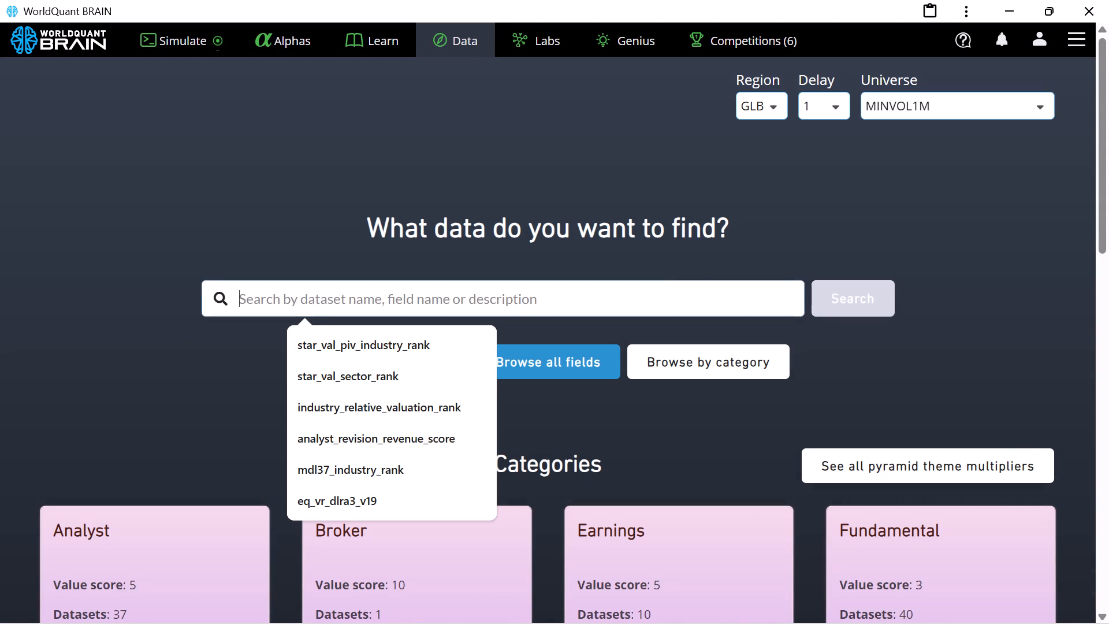
{"action": "key", "text": "m"}
{"action": "key", "text": "o"}
{"action": "type", "text": "de"}
{"action": "key", "text": "l"}
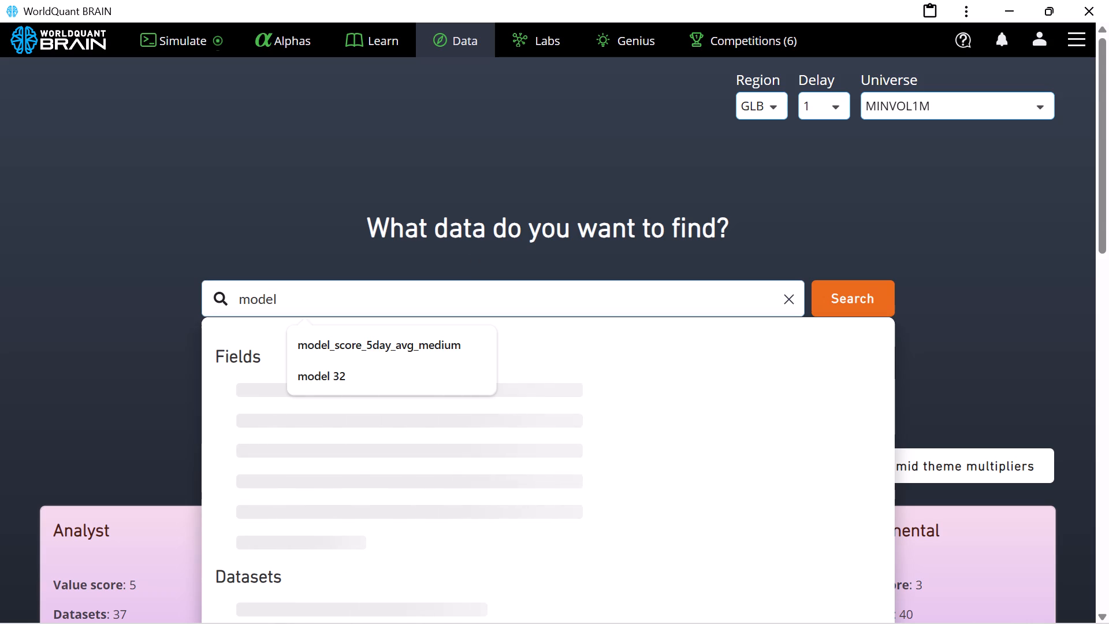
{"action": "key", "text": "1"}
{"action": "key", "text": "3"}
{"action": "key", "text": "8"}
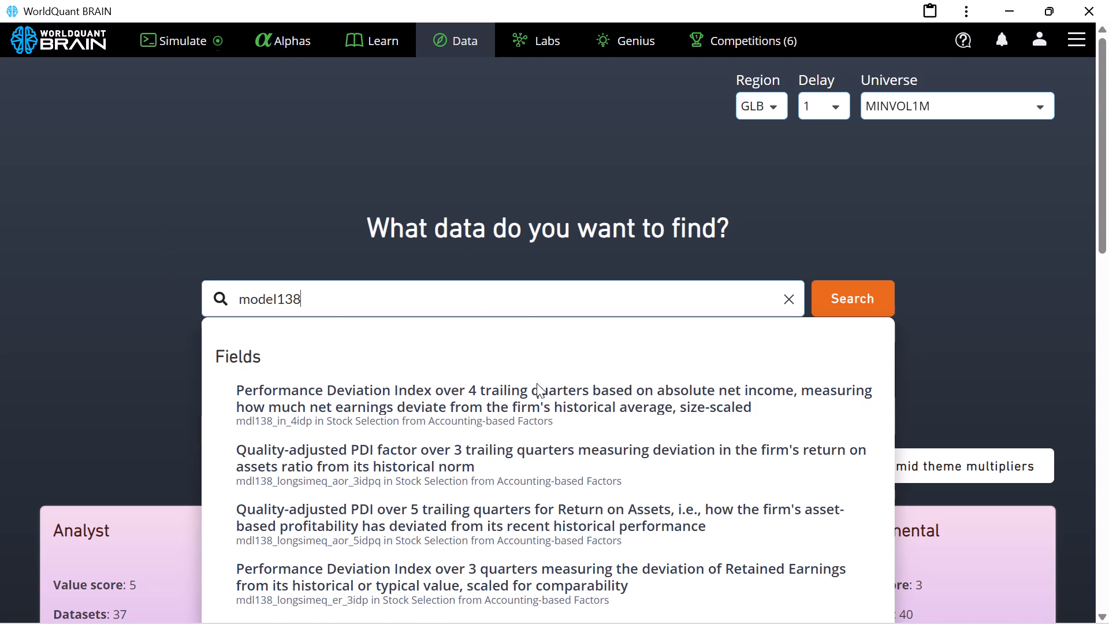
{"action": "scroll", "coordinate": [535, 393], "scroll_direction": "down", "scroll_amount": 4}
{"action": "scroll", "coordinate": [571, 489], "scroll_direction": "down", "scroll_amount": 4}
{"action": "scroll", "coordinate": [564, 395], "scroll_direction": "up", "scroll_amount": 6}
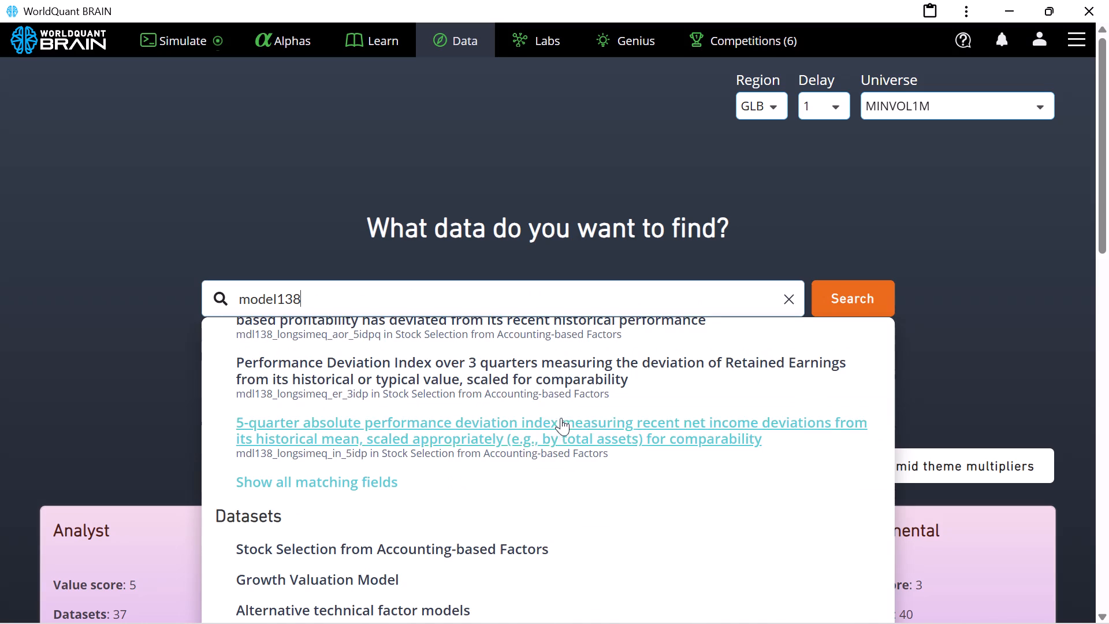
{"action": "scroll", "coordinate": [561, 418], "scroll_direction": "up", "scroll_amount": 10}
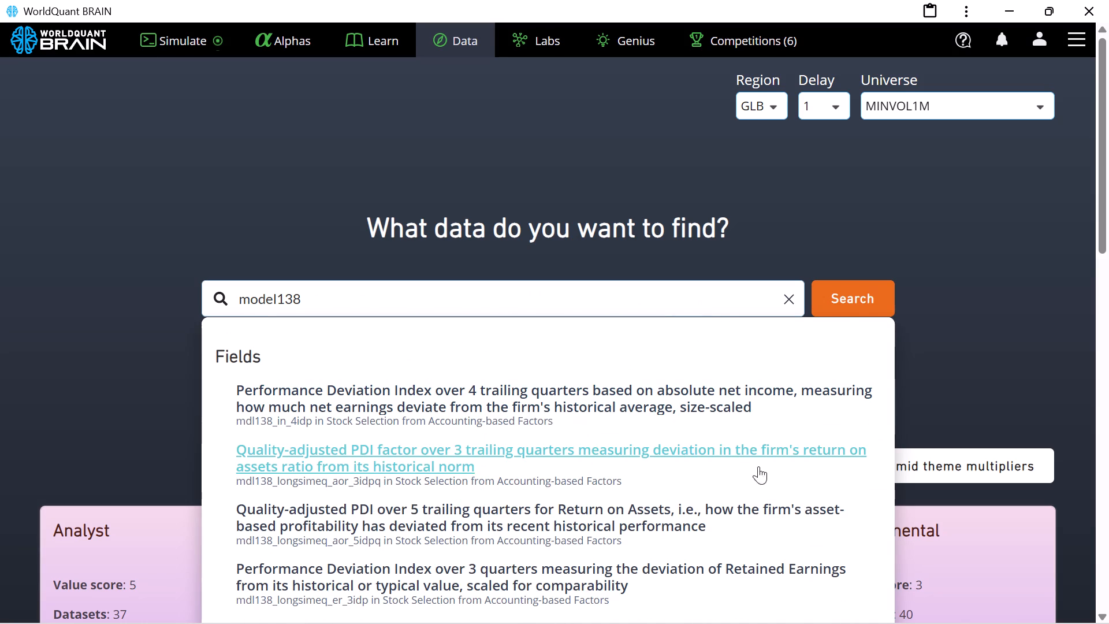
{"action": "left_click", "coordinate": [782, 302]}
Open the dataset list of the Model category.
{"action": "scroll", "coordinate": [326, 361], "scroll_direction": "down", "scroll_amount": 2}
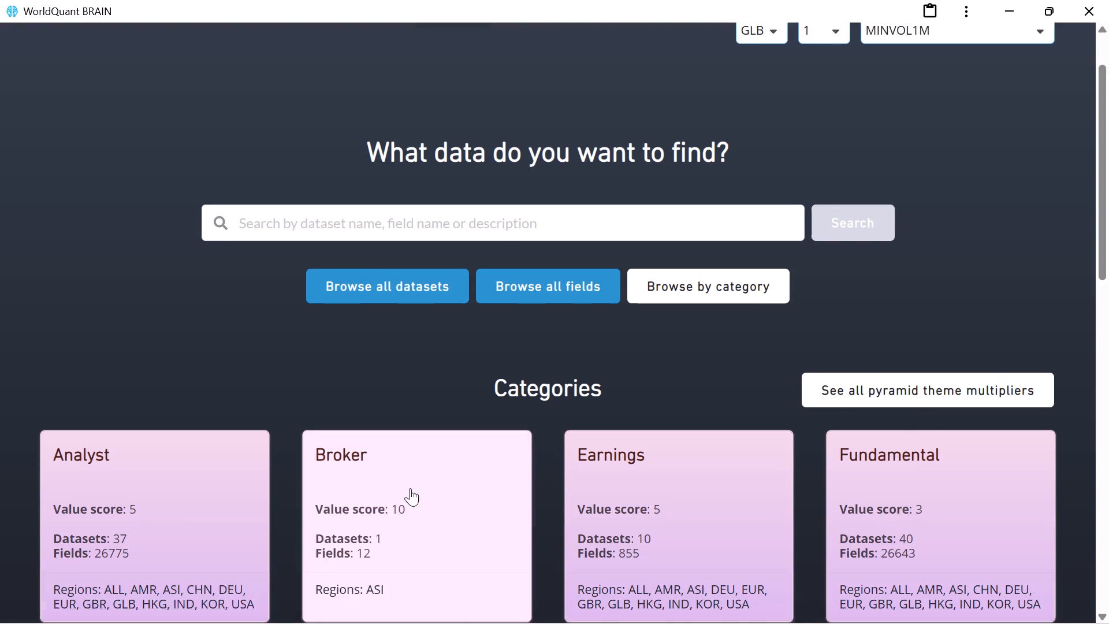
{"action": "scroll", "coordinate": [410, 488], "scroll_direction": "down", "scroll_amount": 2}
{"action": "scroll", "coordinate": [620, 457], "scroll_direction": "down", "scroll_amount": 4}
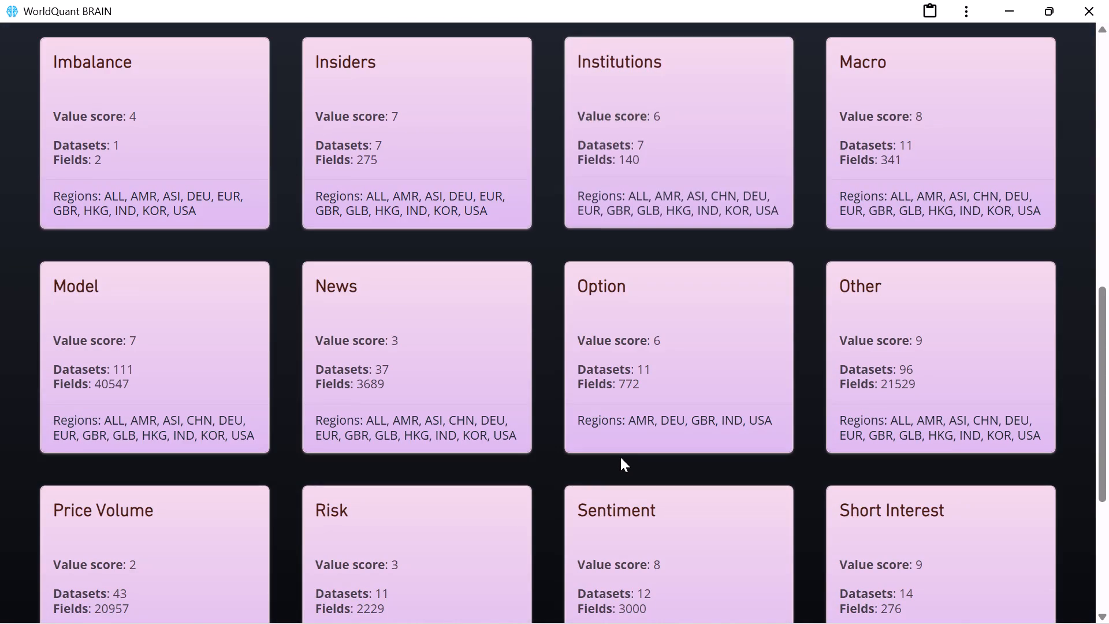
{"action": "scroll", "coordinate": [626, 417], "scroll_direction": "down", "scroll_amount": 3}
{"action": "scroll", "coordinate": [185, 441], "scroll_direction": "up", "scroll_amount": 3}
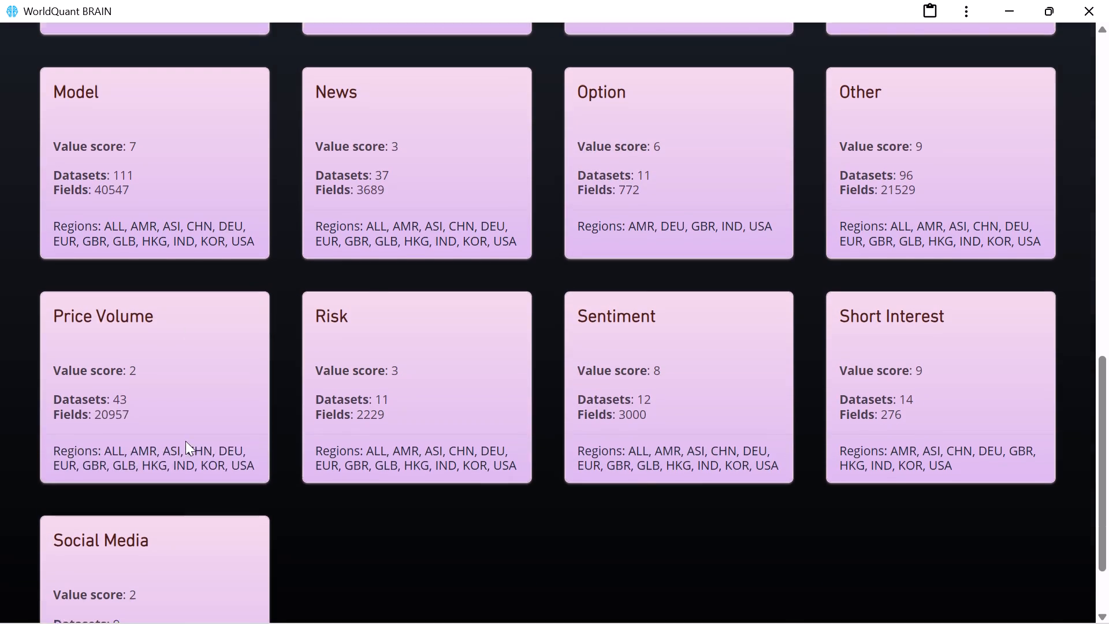
{"action": "left_click", "coordinate": [142, 368]}
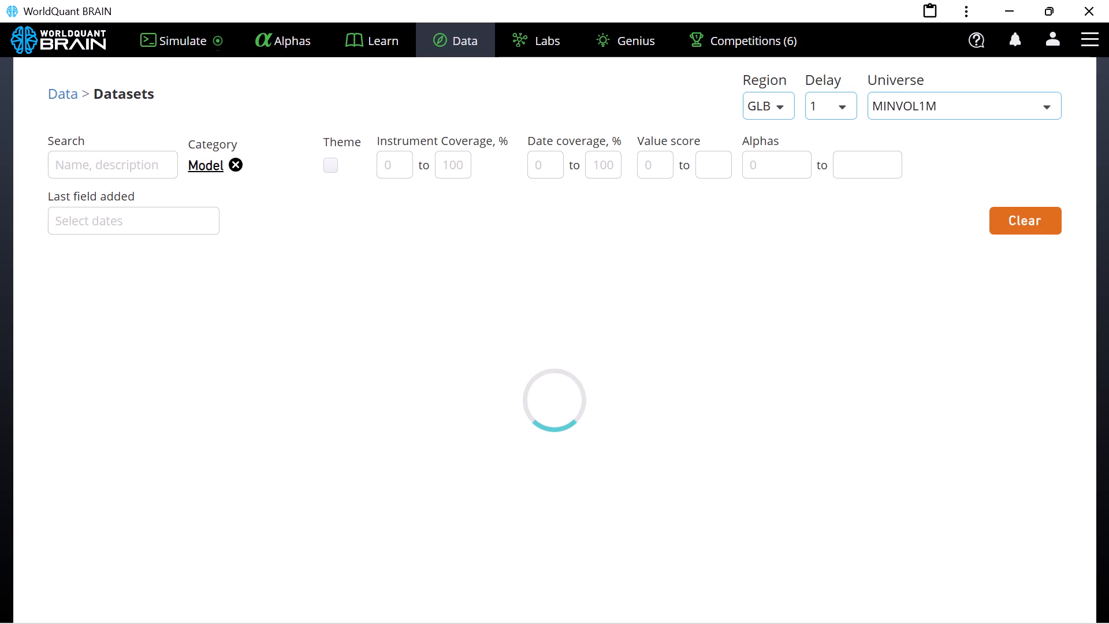
Search the Model datasets for model138 and look through the listed datasets and their coverage and value scores.
{"action": "left_click", "coordinate": [76, 220]}
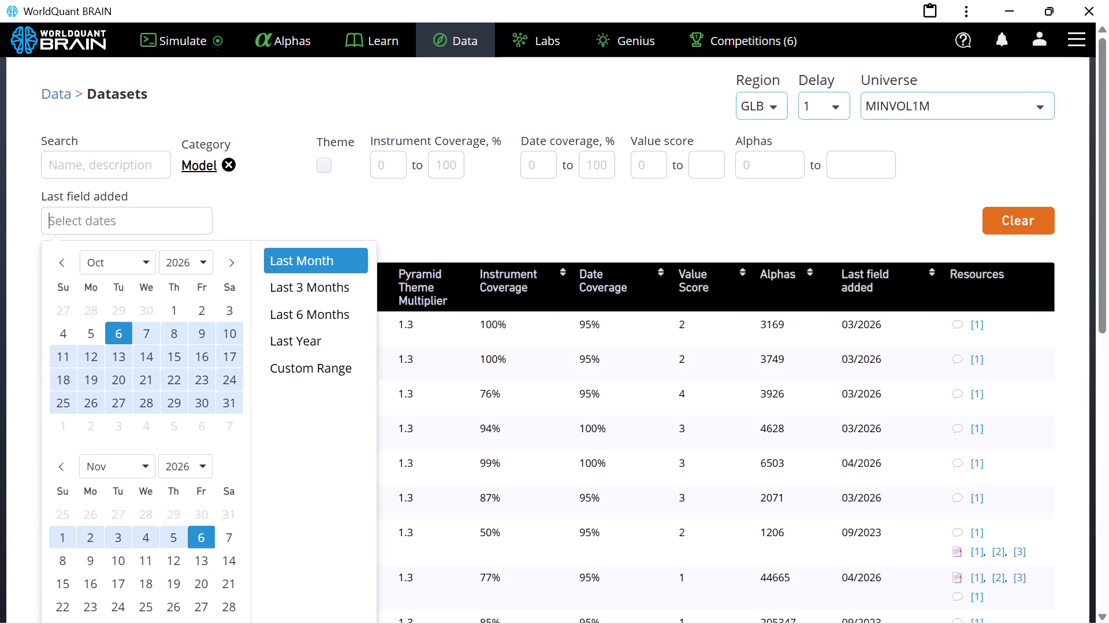
{"action": "left_click", "coordinate": [65, 166]}
{"action": "key", "text": "m"}
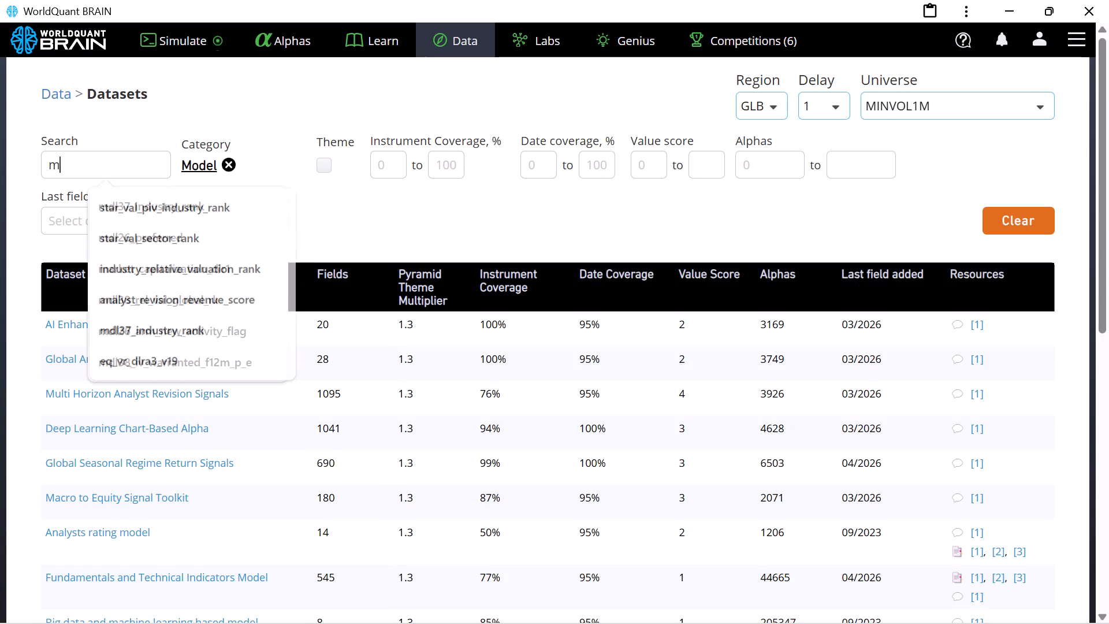
{"action": "key", "text": "o"}
{"action": "key", "text": "d"}
{"action": "key", "text": "e"}
{"action": "key", "text": "l"}
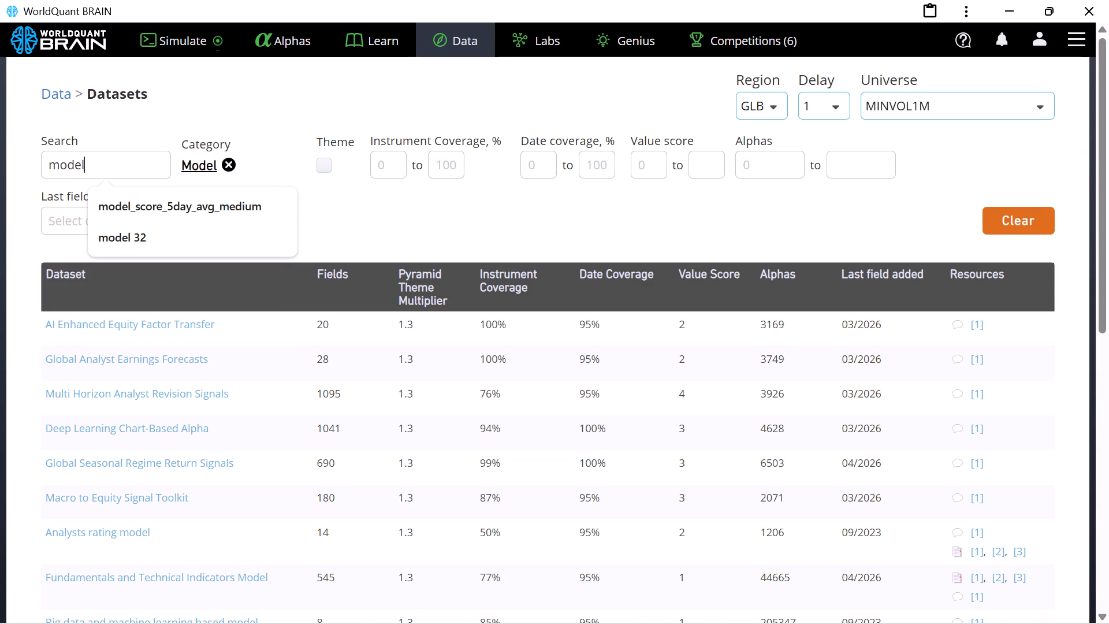
{"action": "key", "text": "1"}
{"action": "key", "text": "3"}
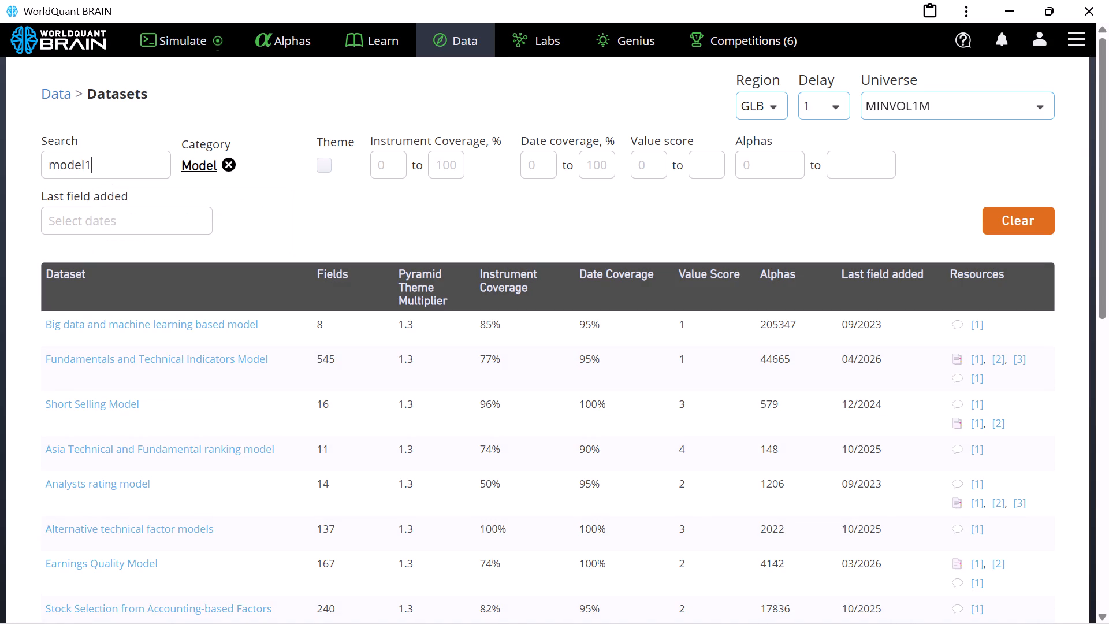
{"action": "key", "text": "8"}
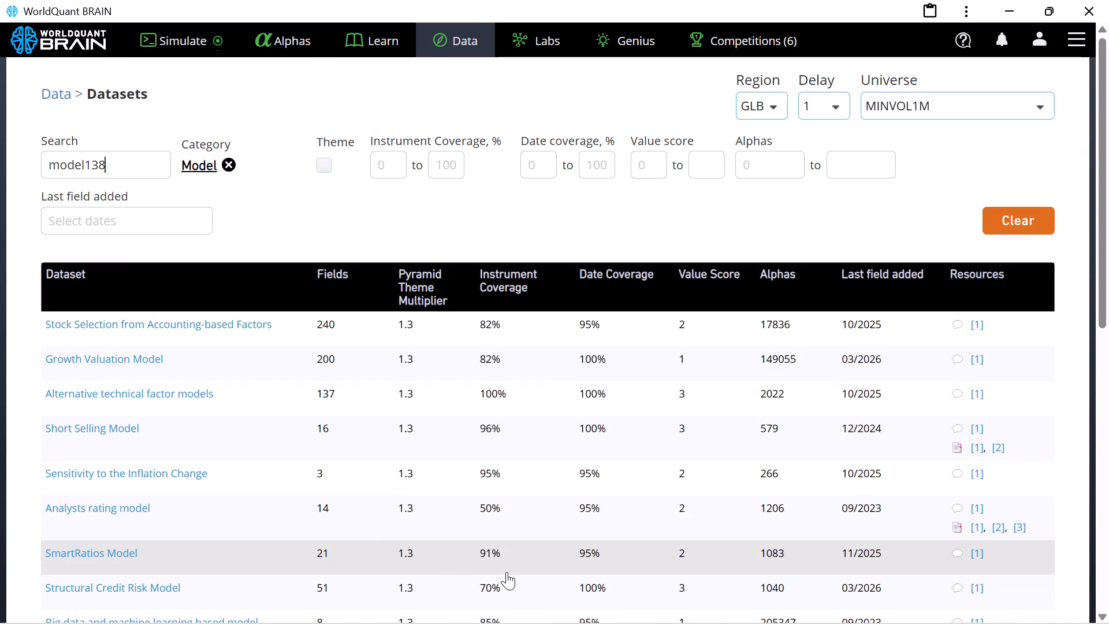
{"action": "scroll", "coordinate": [514, 571], "scroll_direction": "down", "scroll_amount": 2}
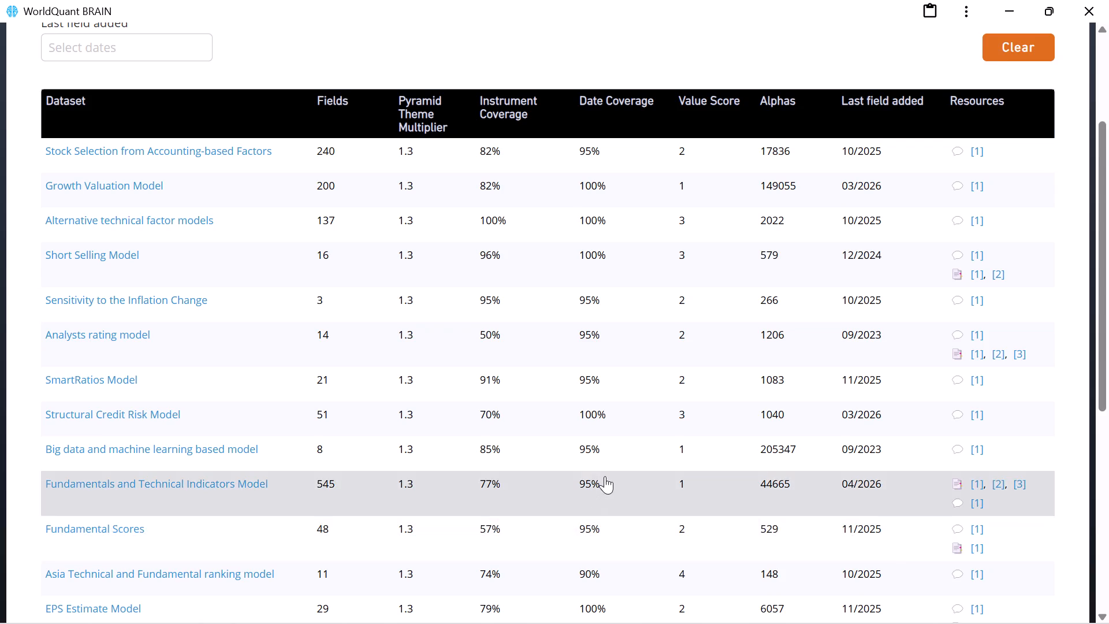
{"action": "scroll", "coordinate": [605, 476], "scroll_direction": "down", "scroll_amount": 6}
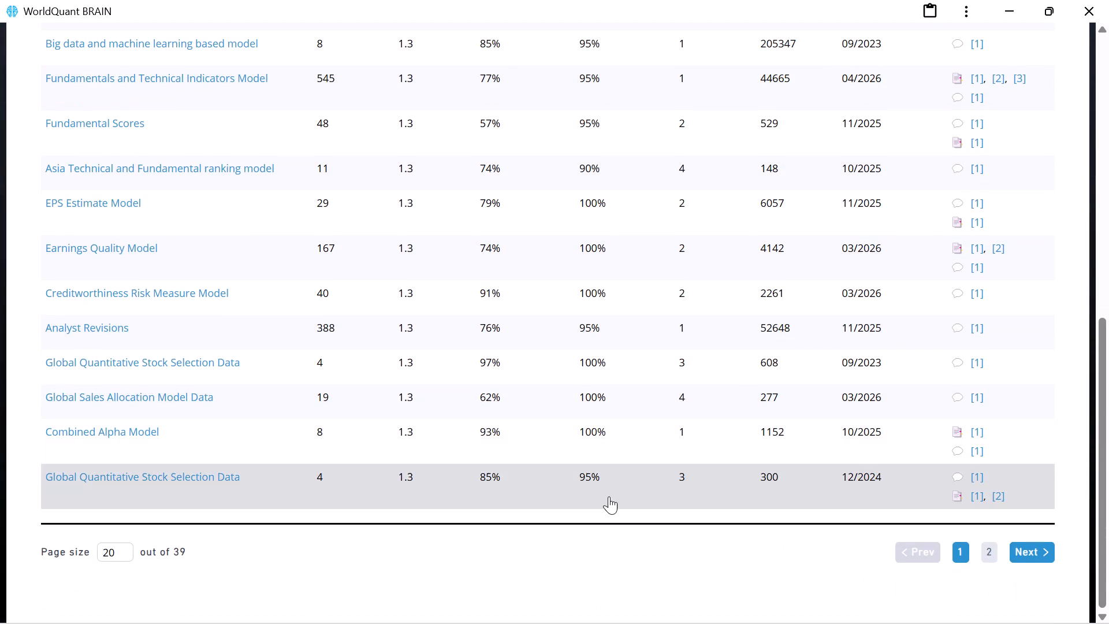
{"action": "scroll", "coordinate": [609, 496], "scroll_direction": "down", "scroll_amount": 1}
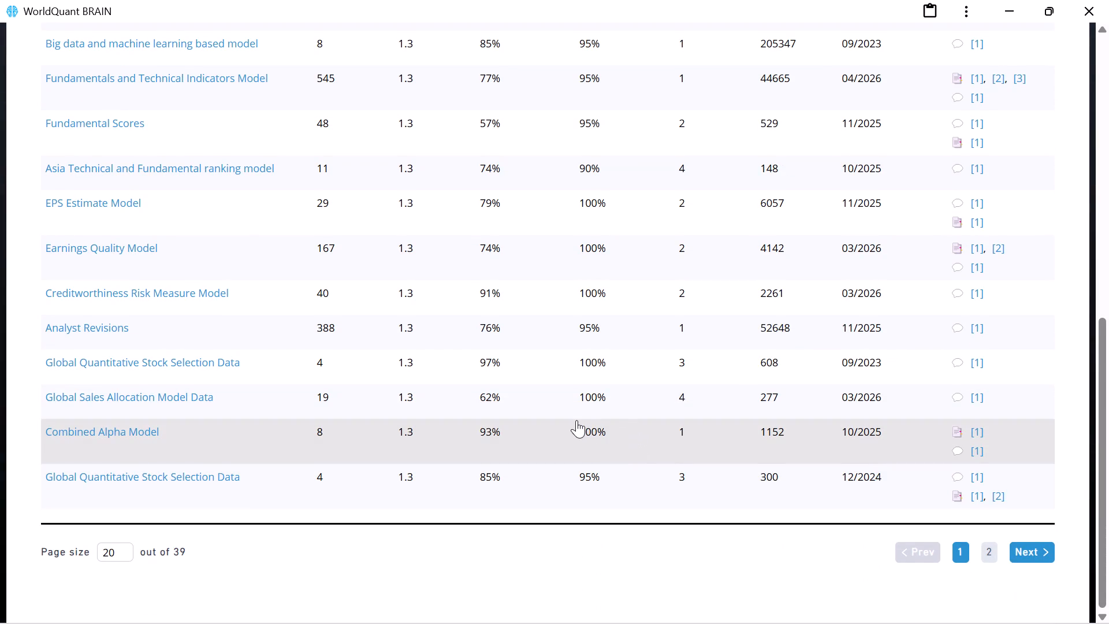
{"action": "scroll", "coordinate": [576, 420], "scroll_direction": "up", "scroll_amount": 10}
{"action": "scroll", "coordinate": [762, 185], "scroll_direction": "up", "scroll_amount": 5}
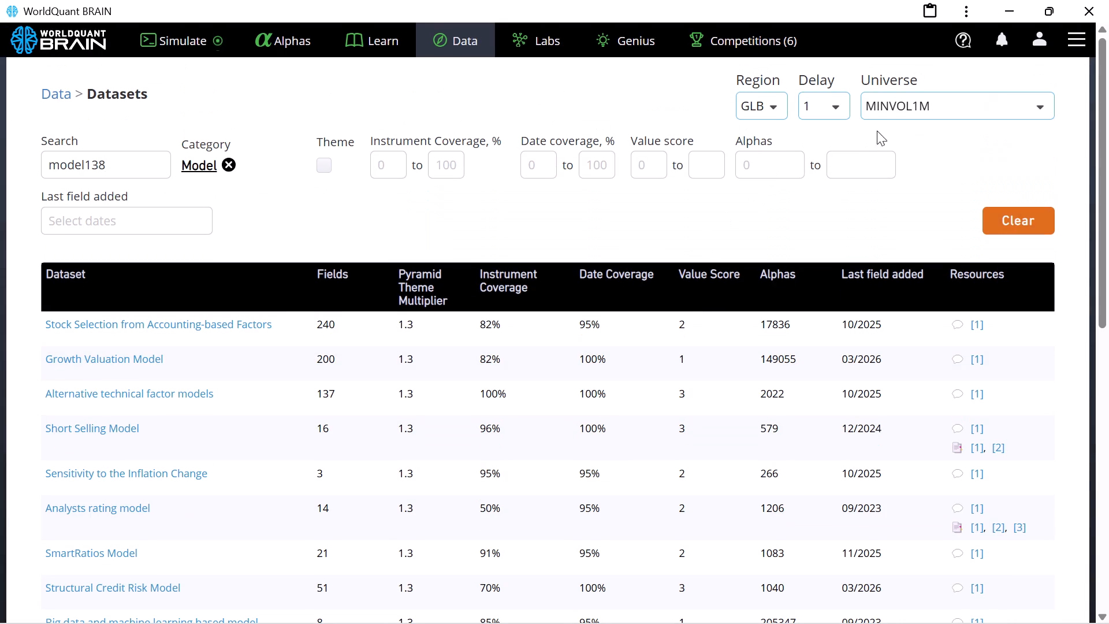
Return to the main data explorer page and look through its dataset categories.
{"action": "right_click", "coordinate": [430, 72]}
{"action": "left_click", "coordinate": [486, 92]}
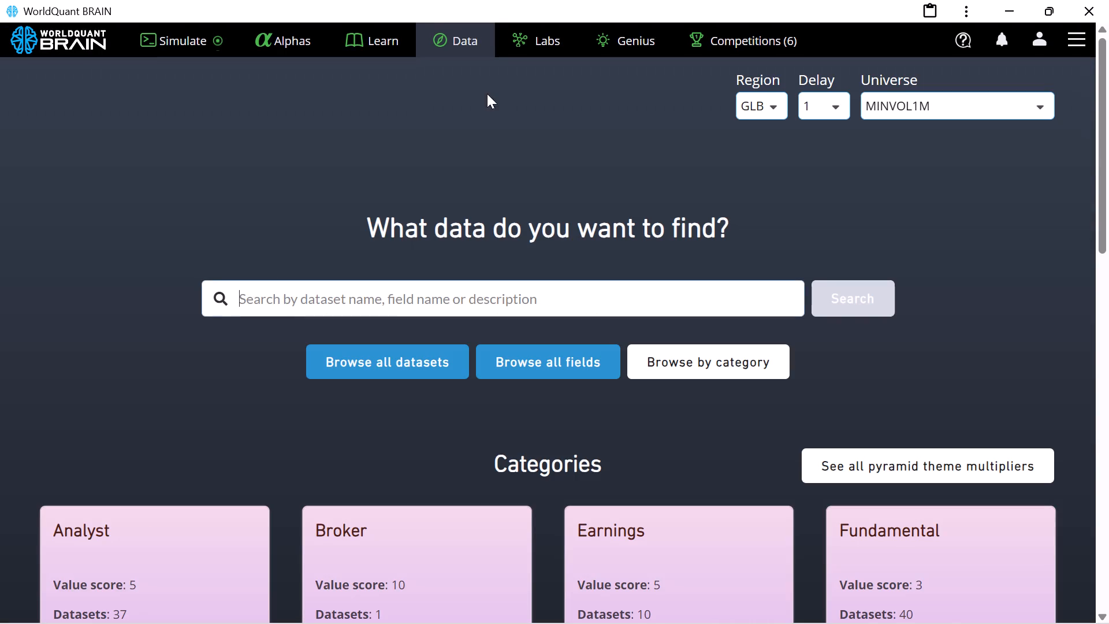
{"action": "scroll", "coordinate": [949, 473], "scroll_direction": "down", "scroll_amount": 5}
{"action": "scroll", "coordinate": [999, 489], "scroll_direction": "down", "scroll_amount": 11}
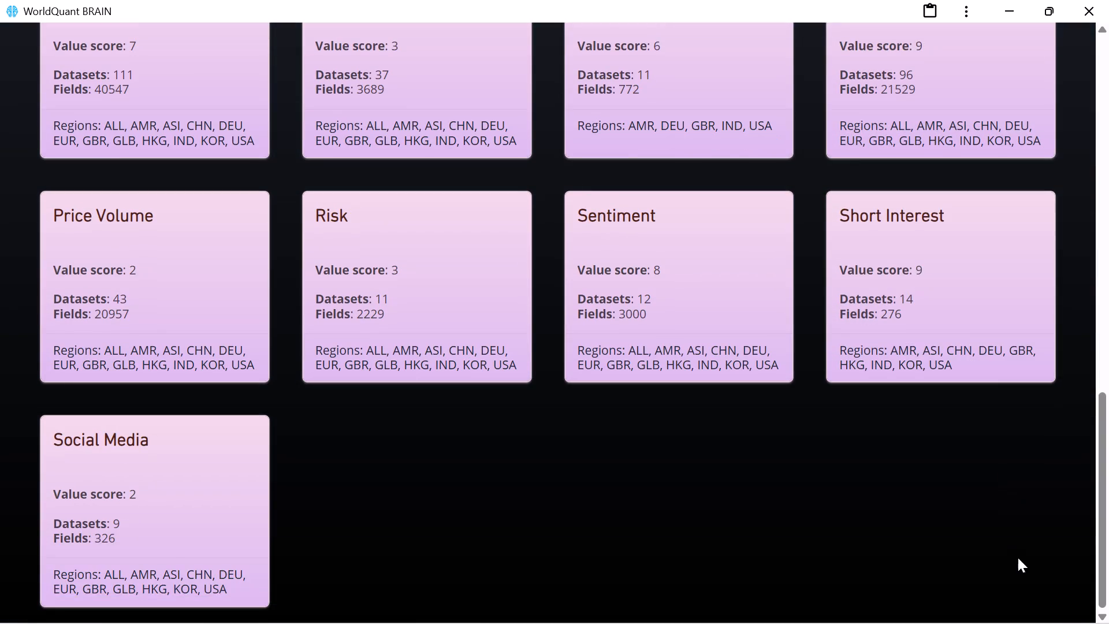
{"action": "scroll", "coordinate": [1018, 558], "scroll_direction": "down", "scroll_amount": 2}
{"action": "scroll", "coordinate": [1006, 530], "scroll_direction": "up", "scroll_amount": 12}
{"action": "scroll", "coordinate": [869, 159], "scroll_direction": "up", "scroll_amount": 5}
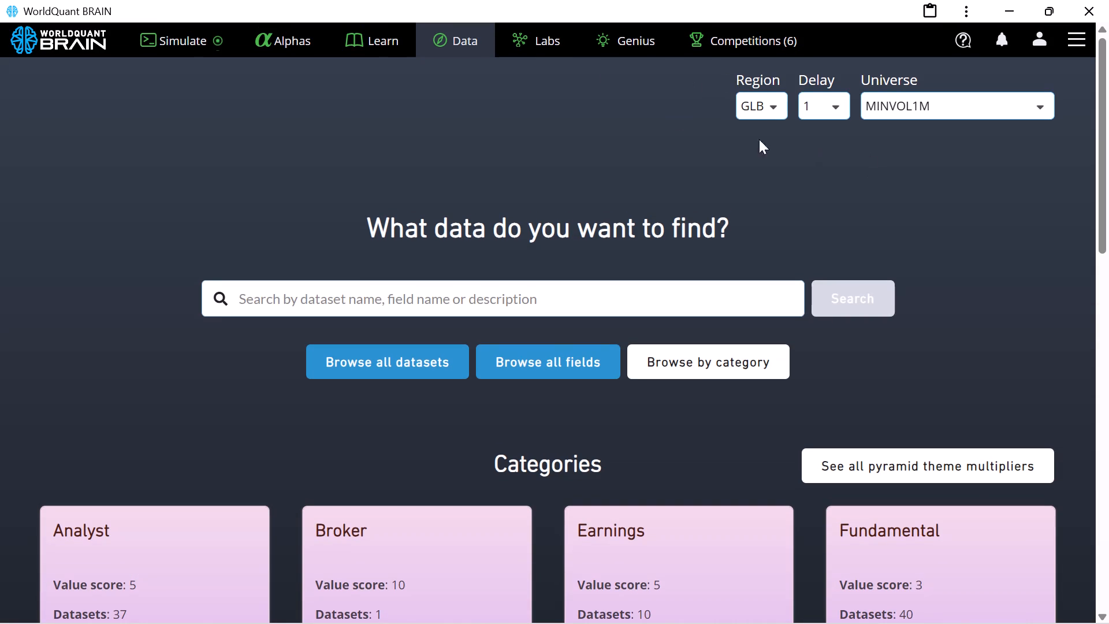
Open the Genius page and review the combined performance, tie breaker criteria and per-region figures for the current quarter.
{"action": "left_click", "coordinate": [628, 41]}
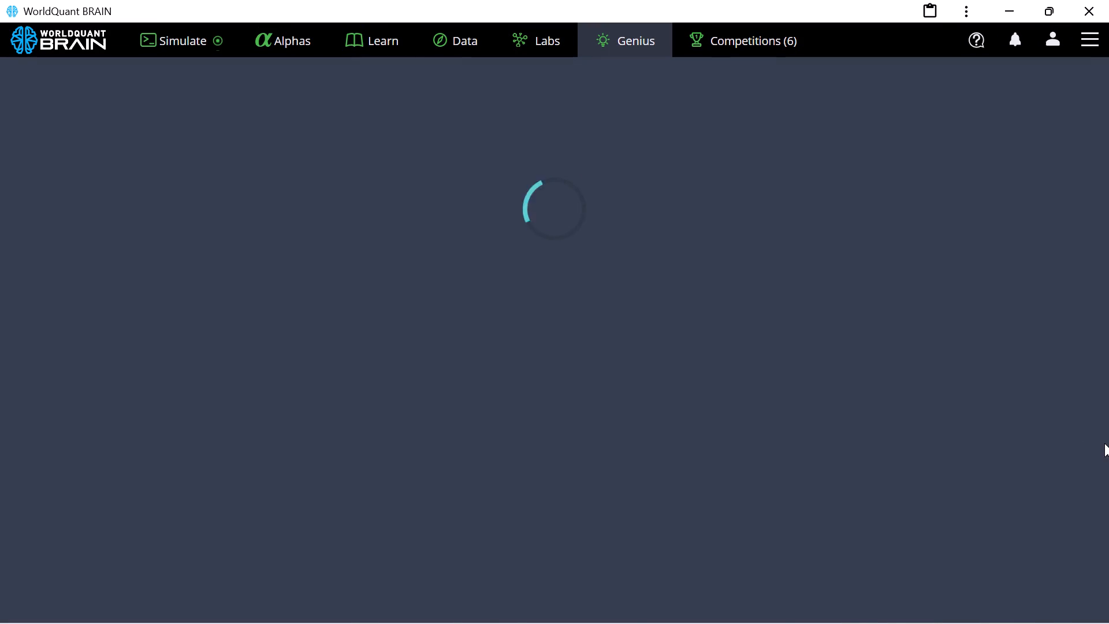
{"action": "scroll", "coordinate": [1106, 444], "scroll_direction": "down", "scroll_amount": 10}
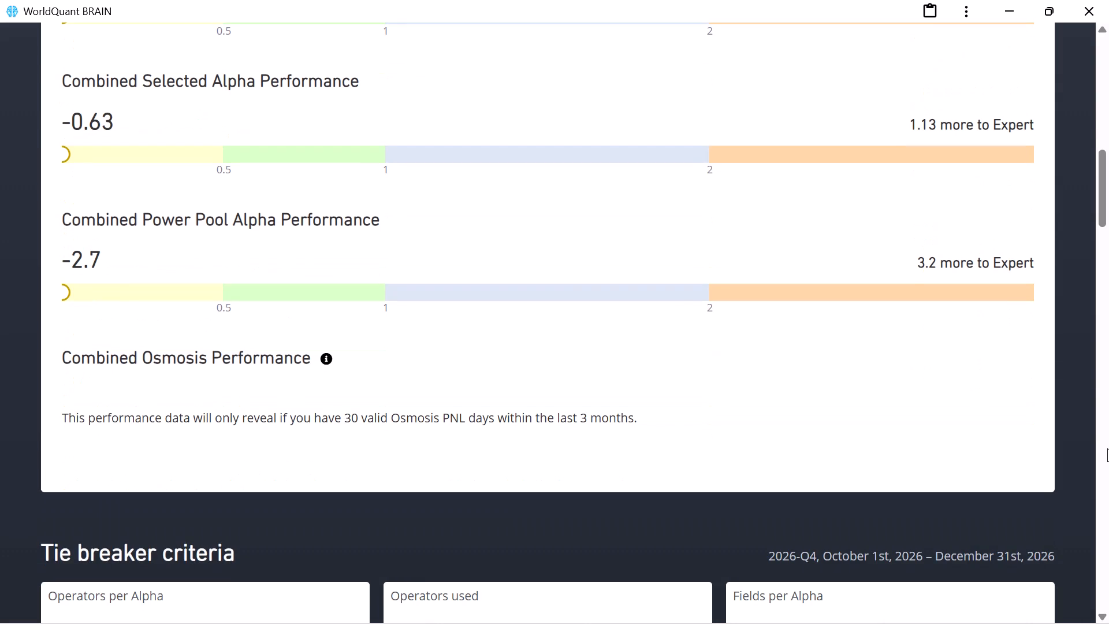
{"action": "scroll", "coordinate": [1107, 448], "scroll_direction": "down", "scroll_amount": 5}
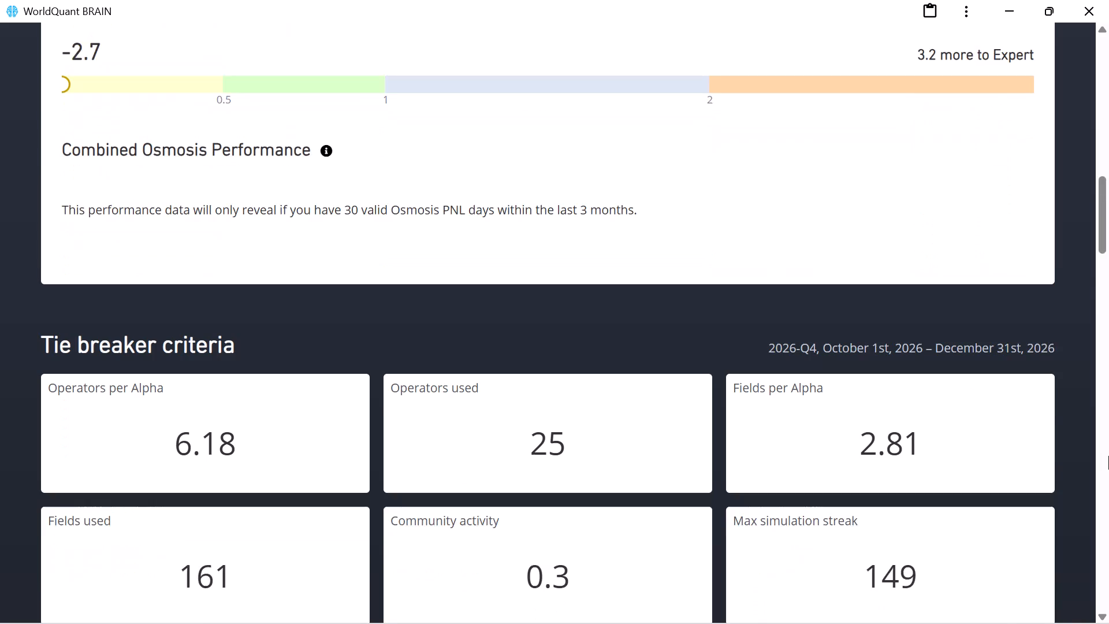
{"action": "scroll", "coordinate": [1108, 456], "scroll_direction": "down", "scroll_amount": 12}
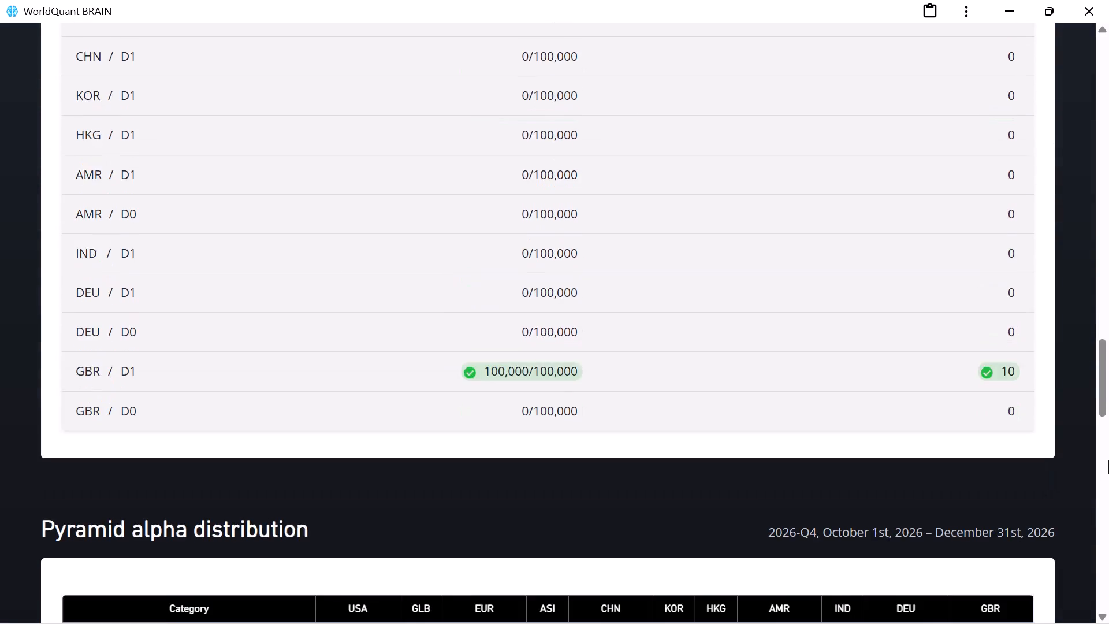
Examine the pyramid theme multipliers, comparing the GLB/D1 values across the dataset categories.
{"action": "scroll", "coordinate": [1108, 461], "scroll_direction": "down", "scroll_amount": 13}
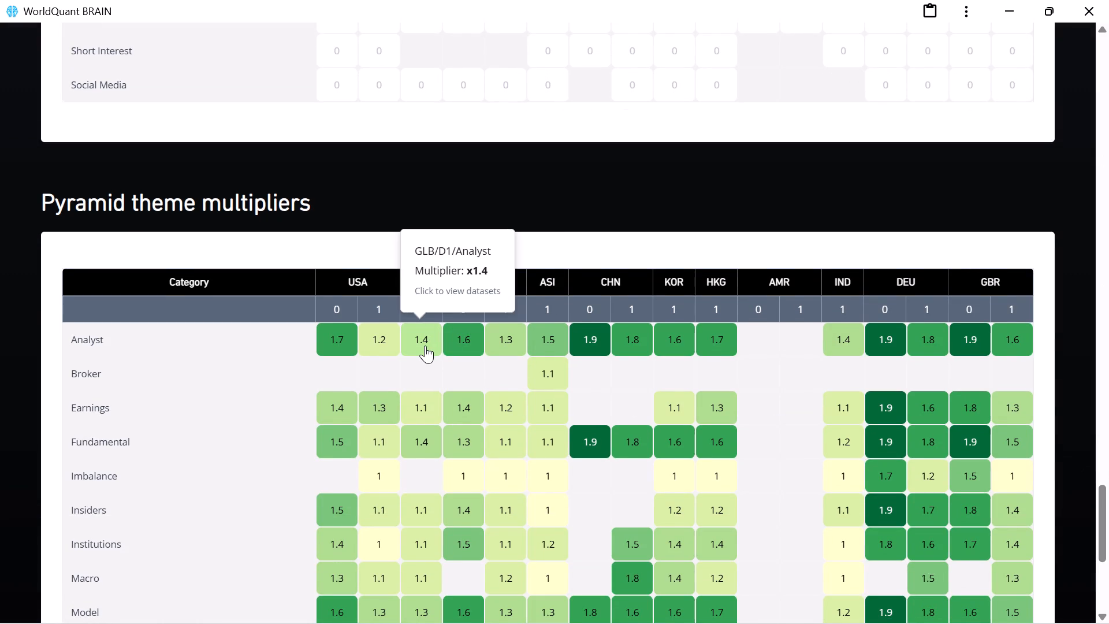
{"action": "scroll", "coordinate": [430, 365], "scroll_direction": "down", "scroll_amount": 4}
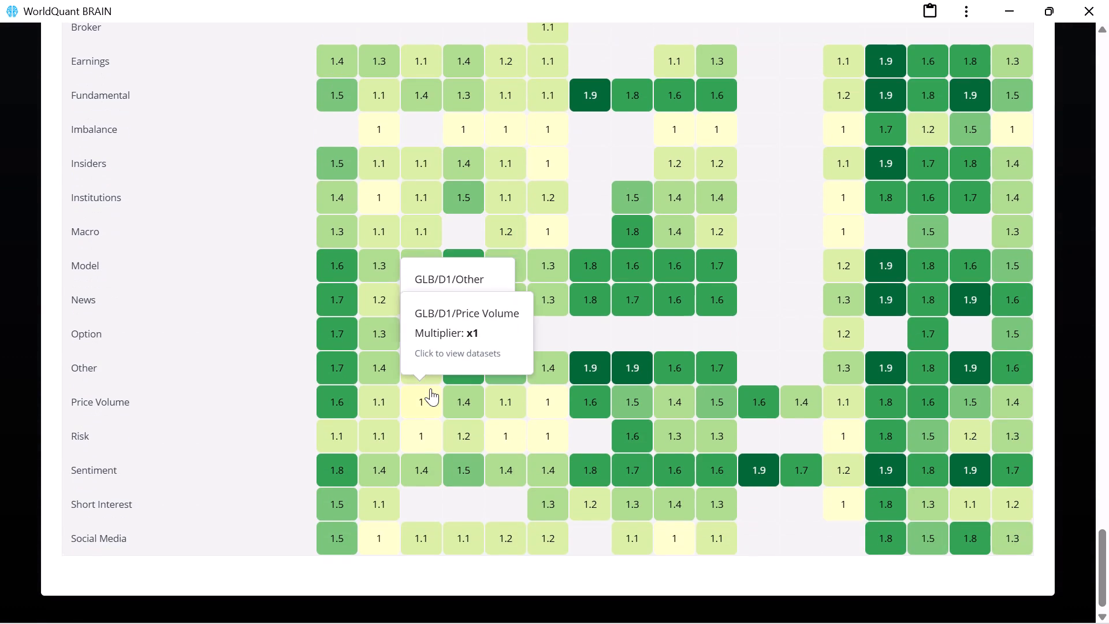
{"action": "scroll", "coordinate": [430, 388], "scroll_direction": "down", "scroll_amount": 2}
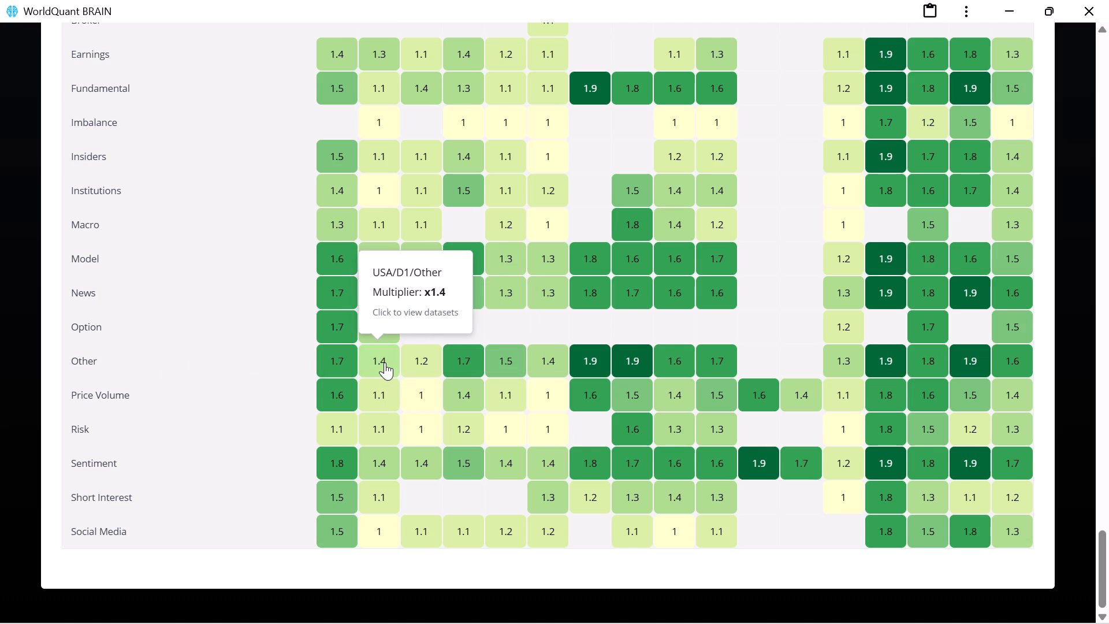
{"action": "scroll", "coordinate": [385, 362], "scroll_direction": "up", "scroll_amount": 2}
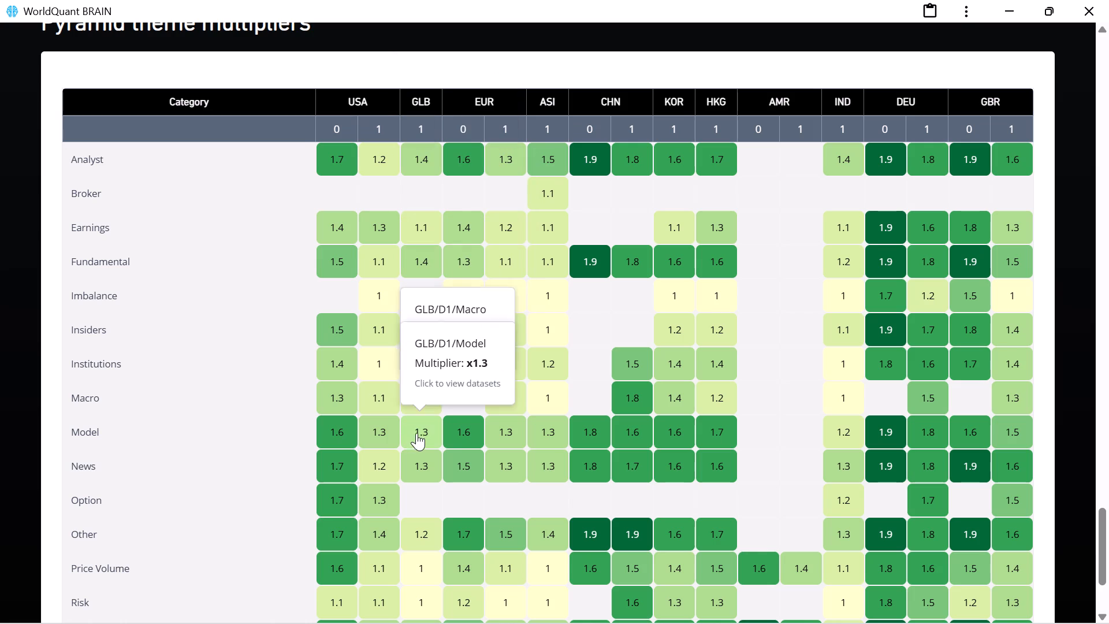
{"action": "scroll", "coordinate": [410, 530], "scroll_direction": "down", "scroll_amount": 2}
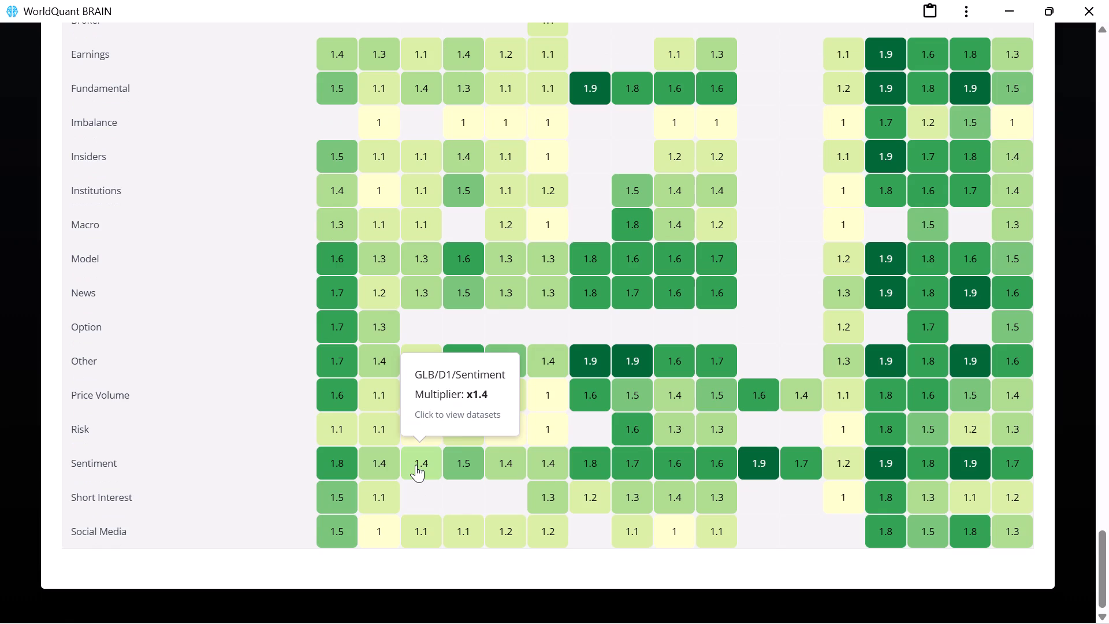
{"action": "scroll", "coordinate": [414, 168], "scroll_direction": "up", "scroll_amount": 2}
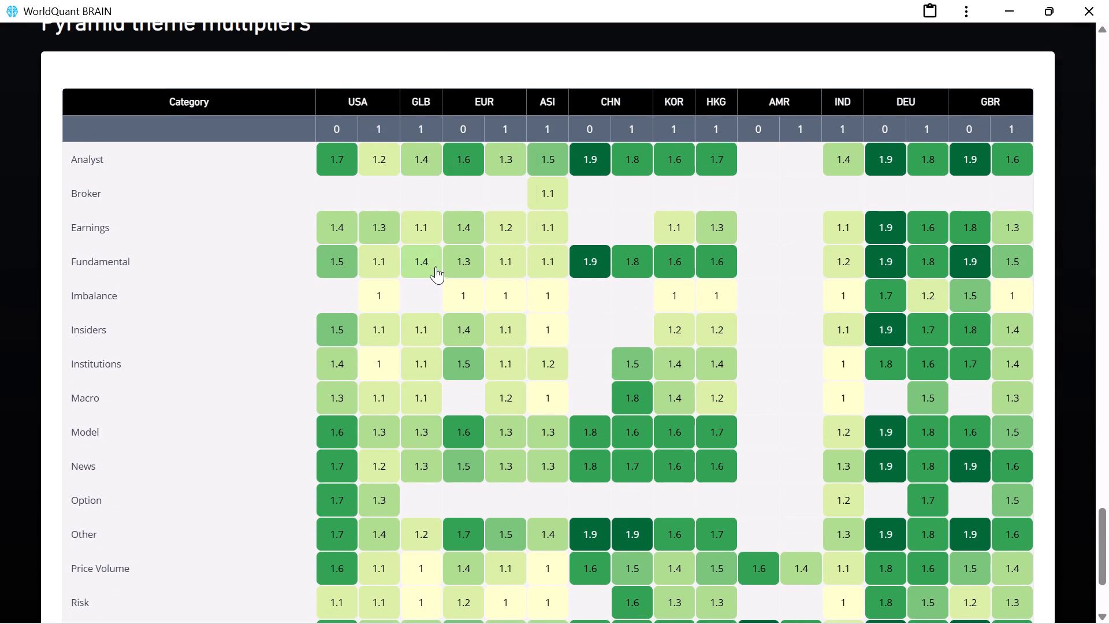
Open the GLB/D1 Analyst datasets from the pyramid theme multipliers and open the Fundamental Analyst Estimates dataset.
{"action": "left_click", "coordinate": [428, 158]}
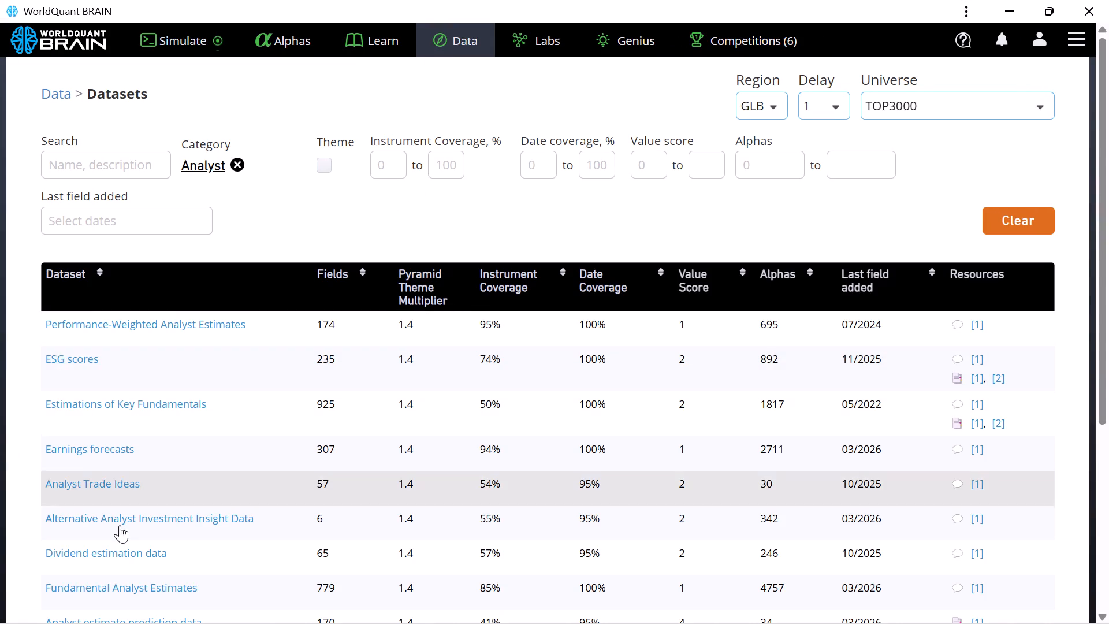
{"action": "scroll", "coordinate": [234, 466], "scroll_direction": "down", "scroll_amount": 1}
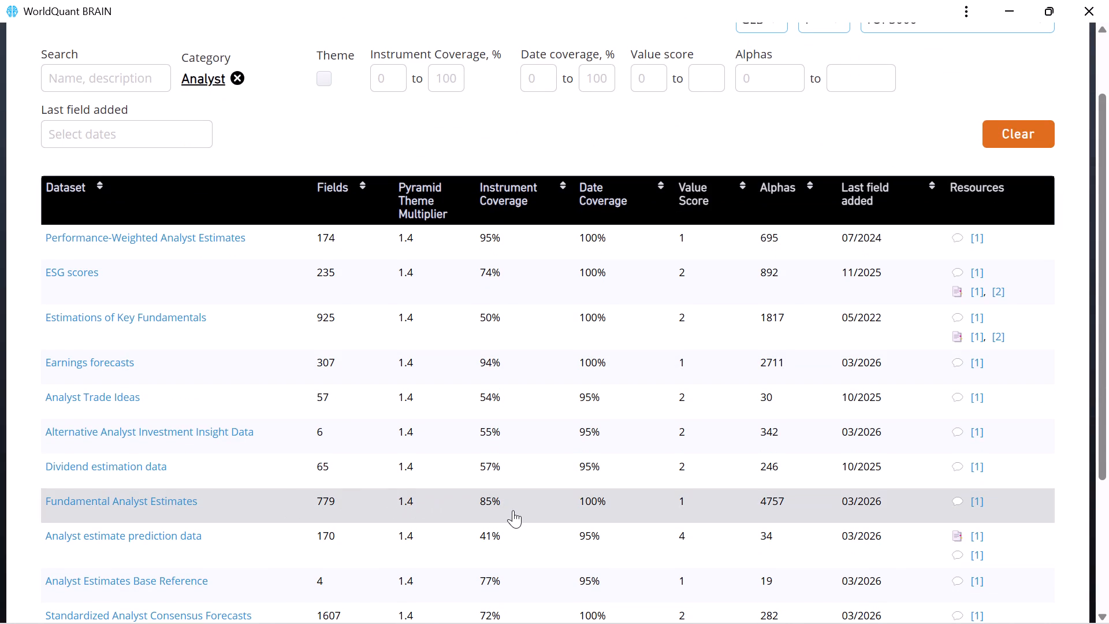
{"action": "left_click", "coordinate": [513, 510]}
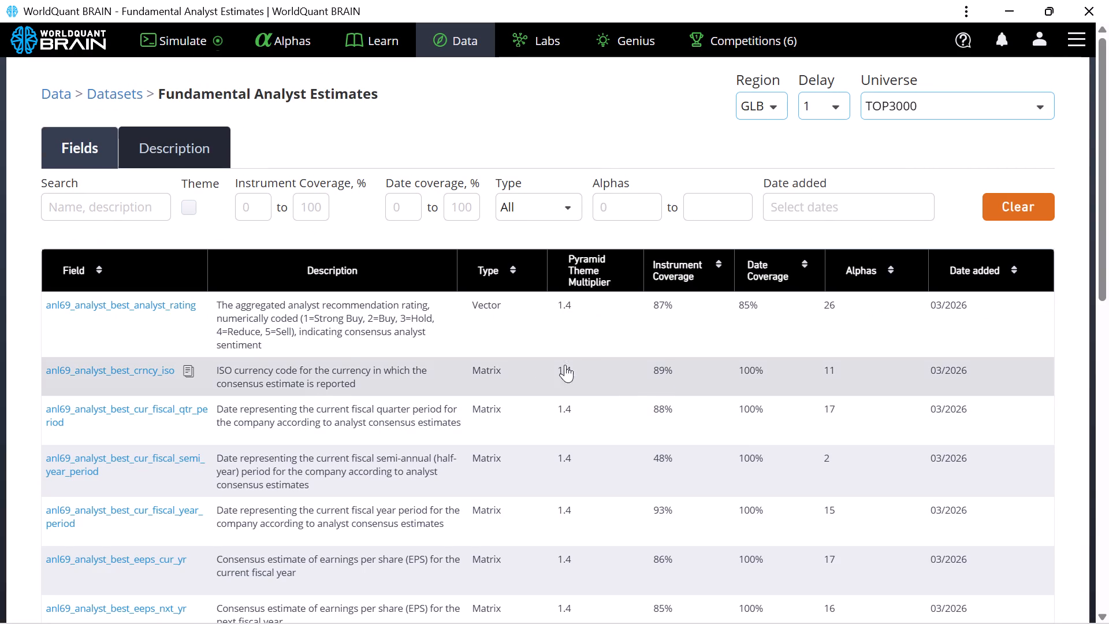
Copy the field name anl69_analyst_best_cur_fiscal_qtr_period from the dataset's field list.
{"action": "left_click", "coordinate": [189, 367]}
{"action": "left_click", "coordinate": [76, 420]}
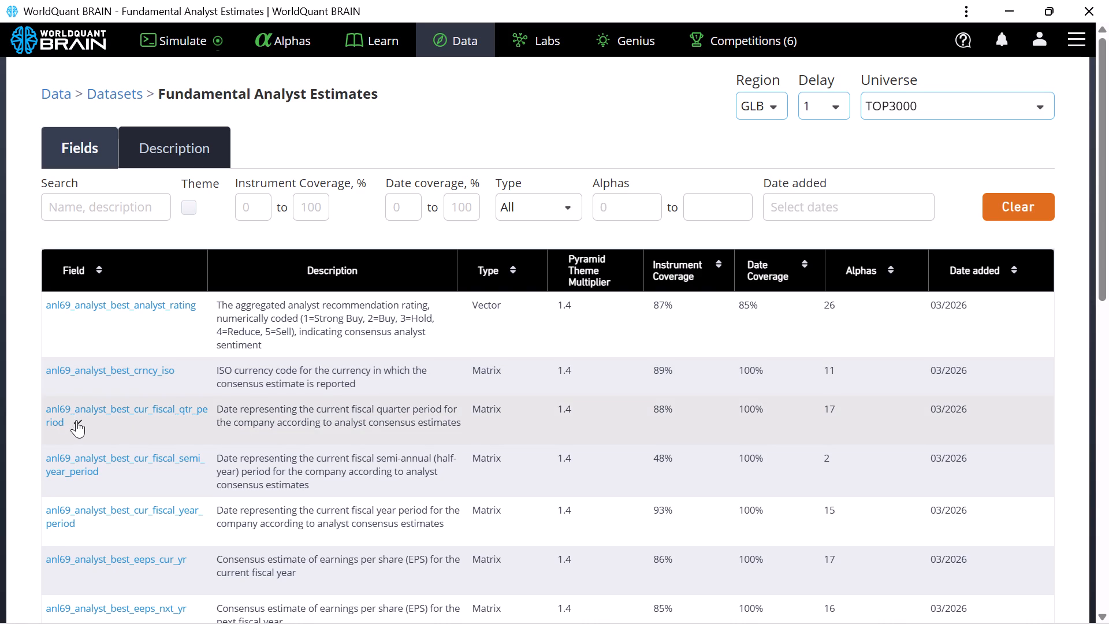
{"action": "scroll", "coordinate": [202, 368], "scroll_direction": "up", "scroll_amount": 6}
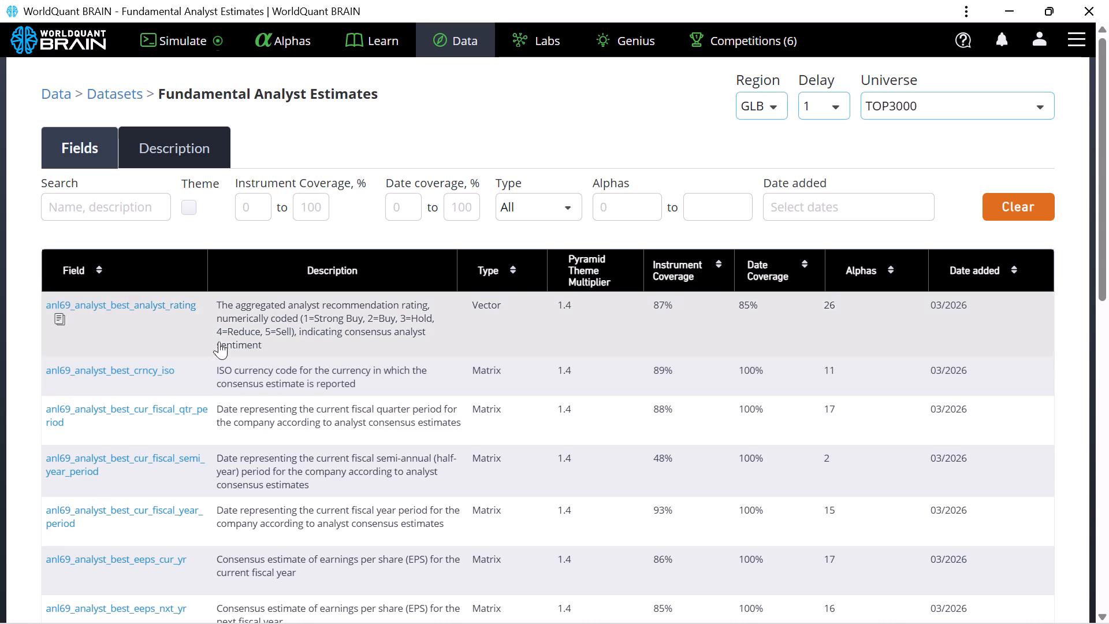
{"action": "scroll", "coordinate": [299, 173], "scroll_direction": "up", "scroll_amount": 5}
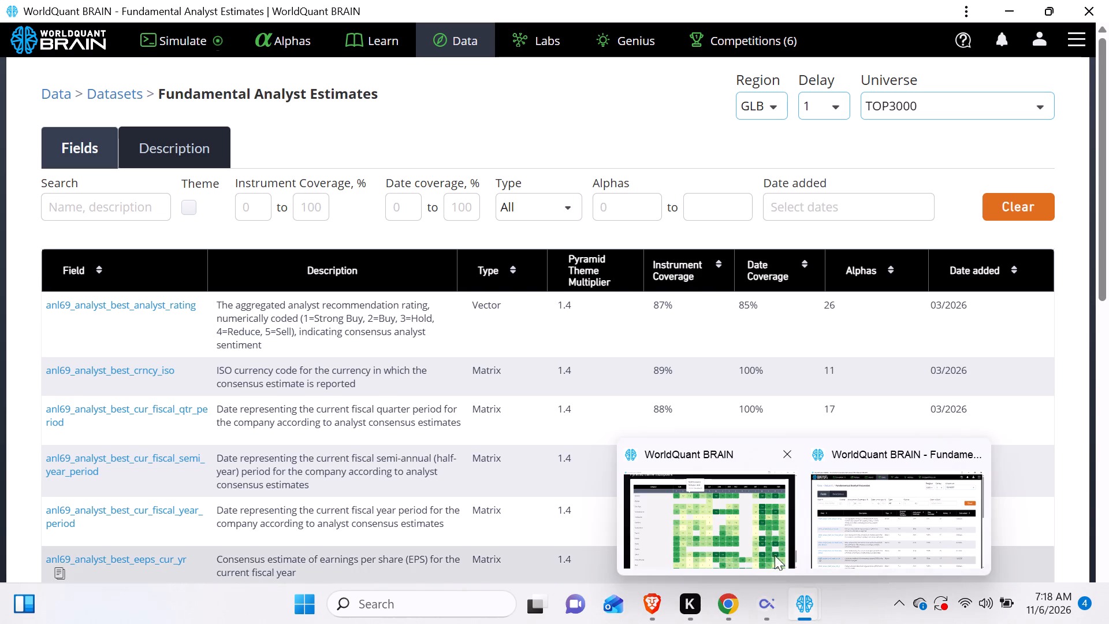
Return to the Genius window, open the simulation editor, and replace the field inside rank() in Simulation 2 with anl69_analyst_best_cur_fiscal_qtr_period.
{"action": "left_click", "coordinate": [758, 544]}
{"action": "scroll", "coordinate": [213, 107], "scroll_direction": "up", "scroll_amount": 11}
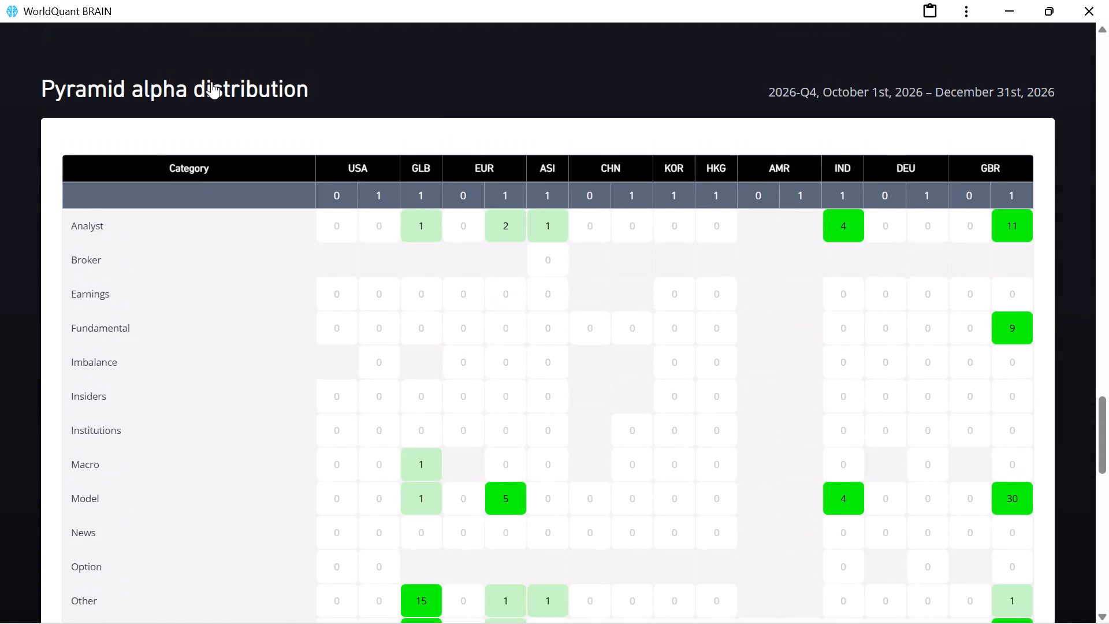
{"action": "scroll", "coordinate": [211, 81], "scroll_direction": "up", "scroll_amount": 5}
{"action": "scroll", "coordinate": [211, 81], "scroll_direction": "up", "scroll_amount": 20}
{"action": "scroll", "coordinate": [211, 81], "scroll_direction": "up", "scroll_amount": 7}
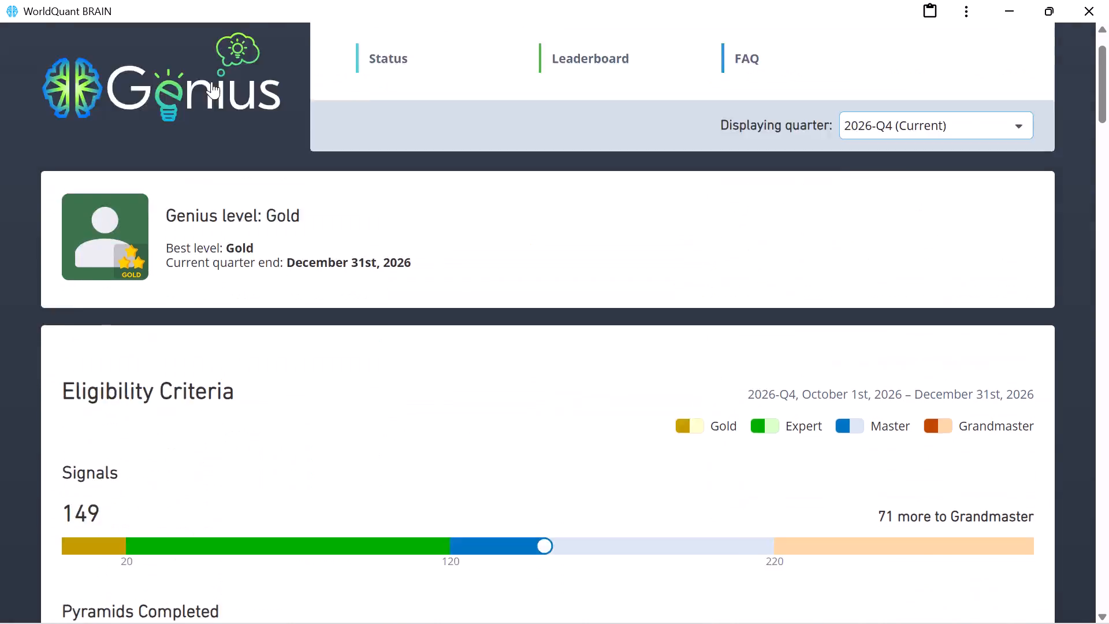
{"action": "scroll", "coordinate": [211, 81], "scroll_direction": "up", "scroll_amount": 11}
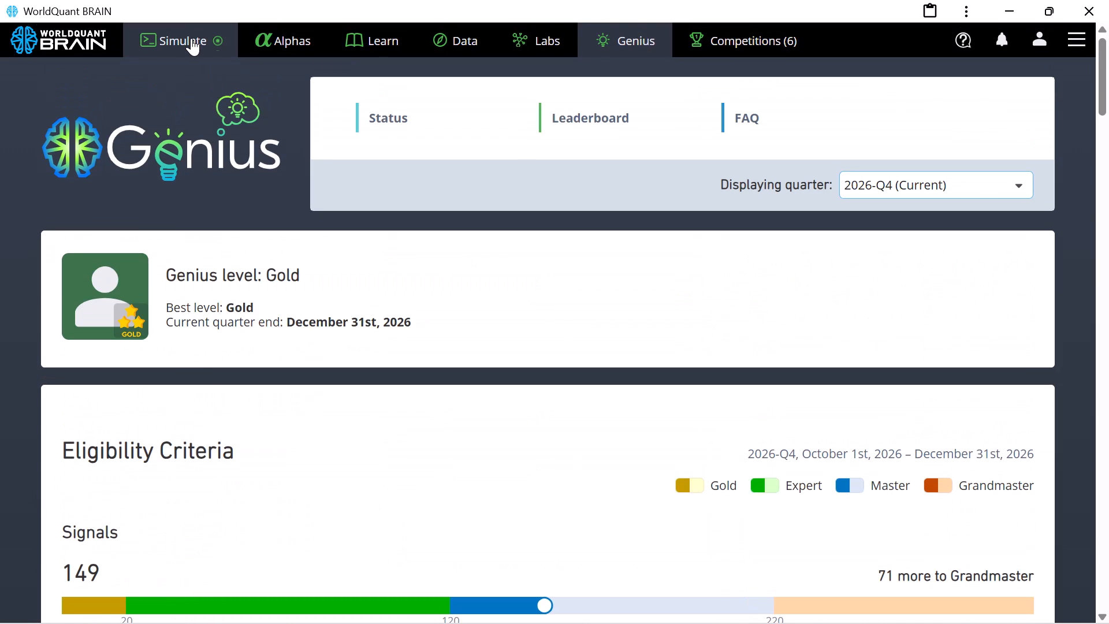
{"action": "left_click", "coordinate": [191, 38]}
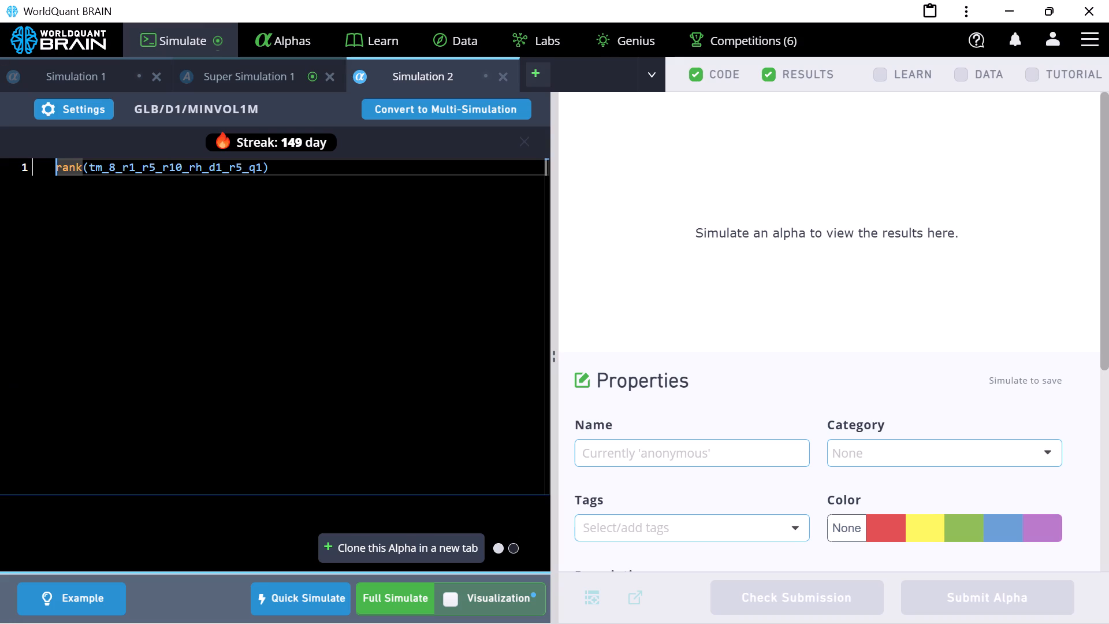
{"action": "double_click", "coordinate": [174, 164]}
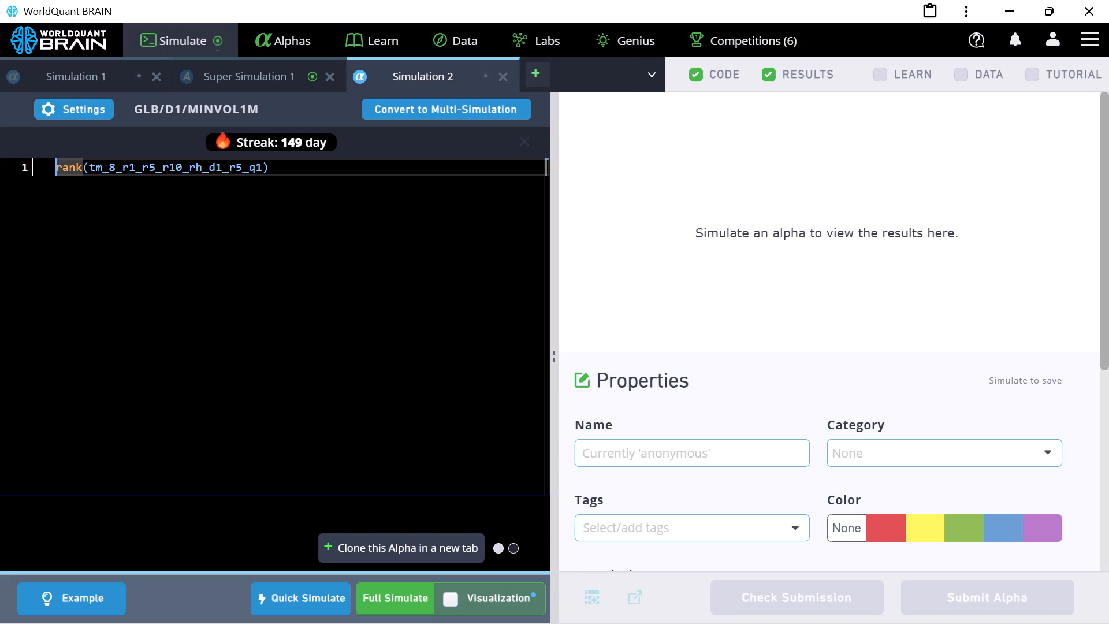
{"action": "right_click", "coordinate": [174, 164]}
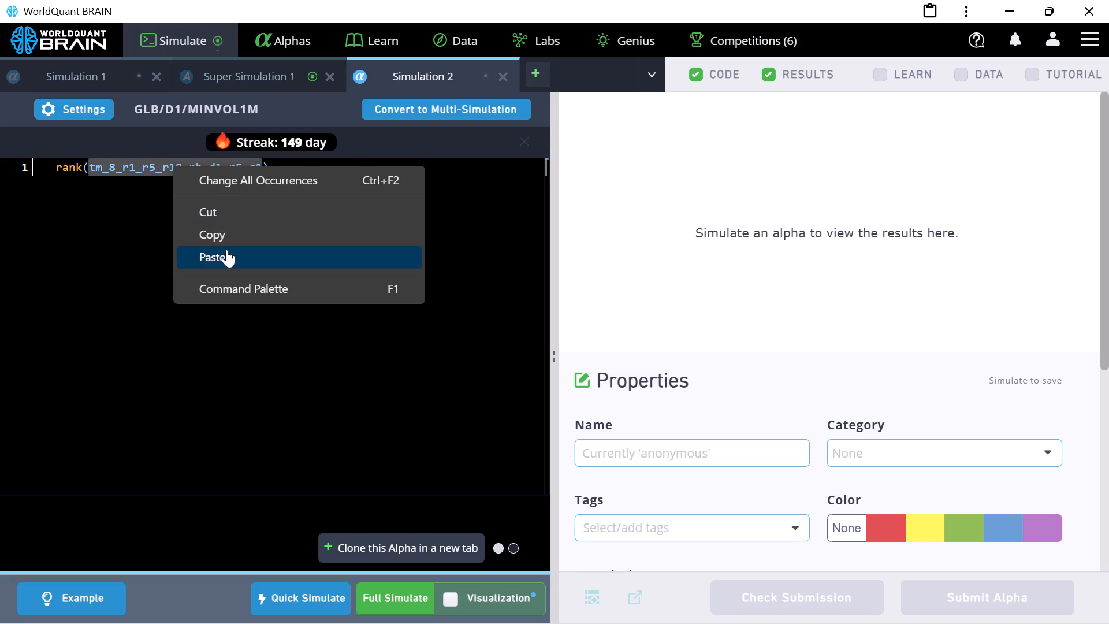
{"action": "left_click", "coordinate": [226, 250]}
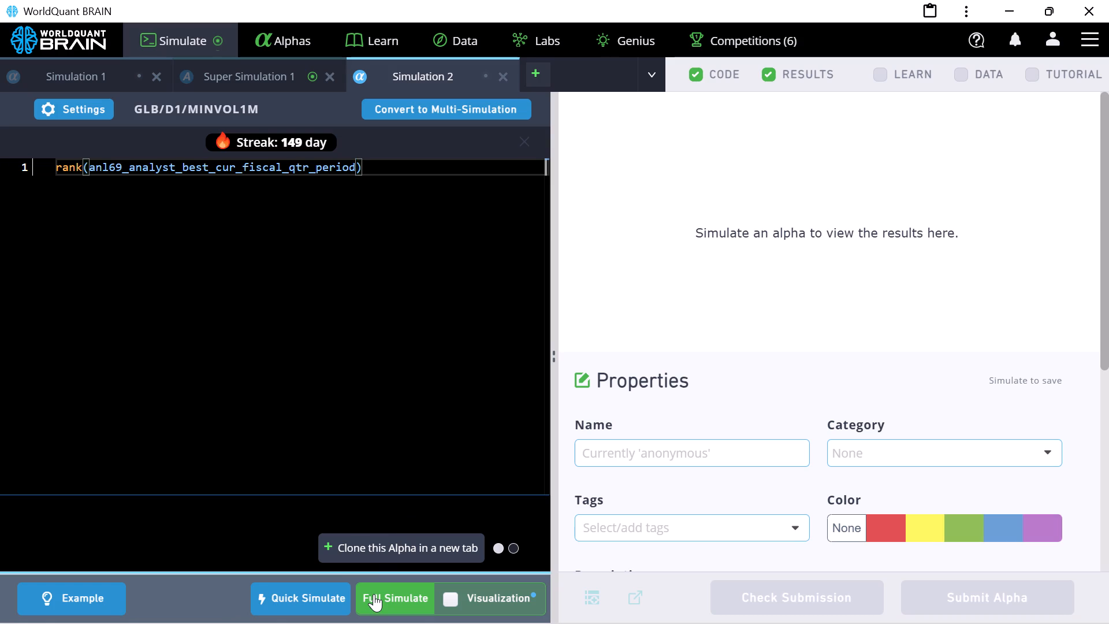
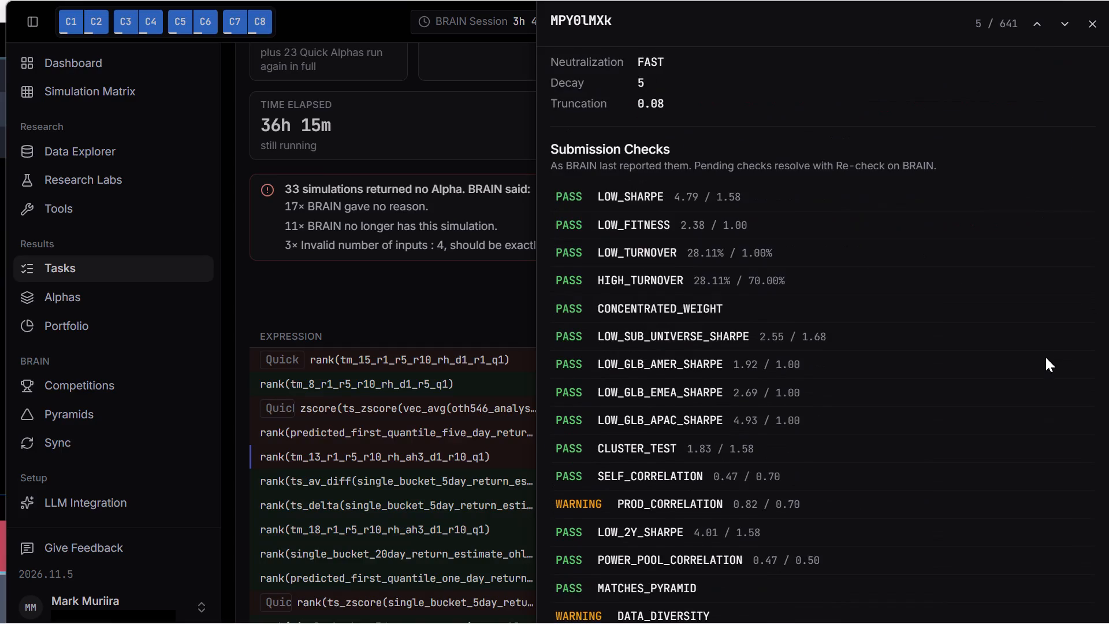
{"action": "scroll", "coordinate": [1045, 357], "scroll_direction": "up", "scroll_amount": 11}
{"action": "scroll", "coordinate": [1078, 322], "scroll_direction": "up", "scroll_amount": 5}
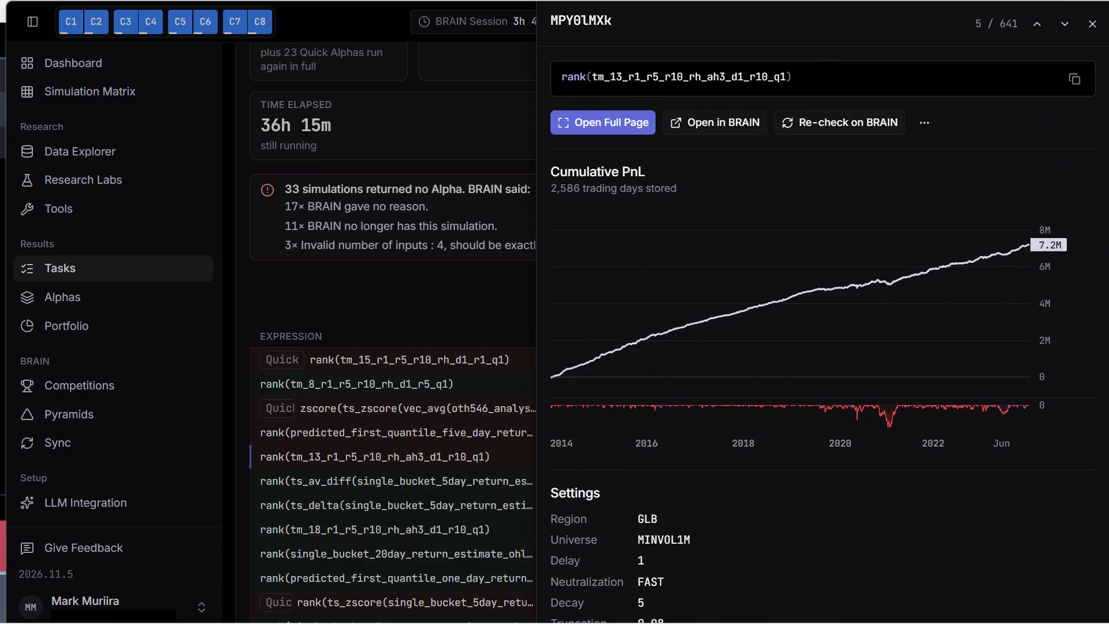
Copy the expression rank(tm_13_r1_r5_r10_rh_ah3_d1_r10_q1), close the alpha's details and look through the remaining task results.
{"action": "left_click", "coordinate": [1082, 73]}
{"action": "scroll", "coordinate": [414, 433], "scroll_direction": "down", "scroll_amount": 5}
{"action": "left_click", "coordinate": [487, 289]}
{"action": "scroll", "coordinate": [467, 439], "scroll_direction": "down", "scroll_amount": 3}
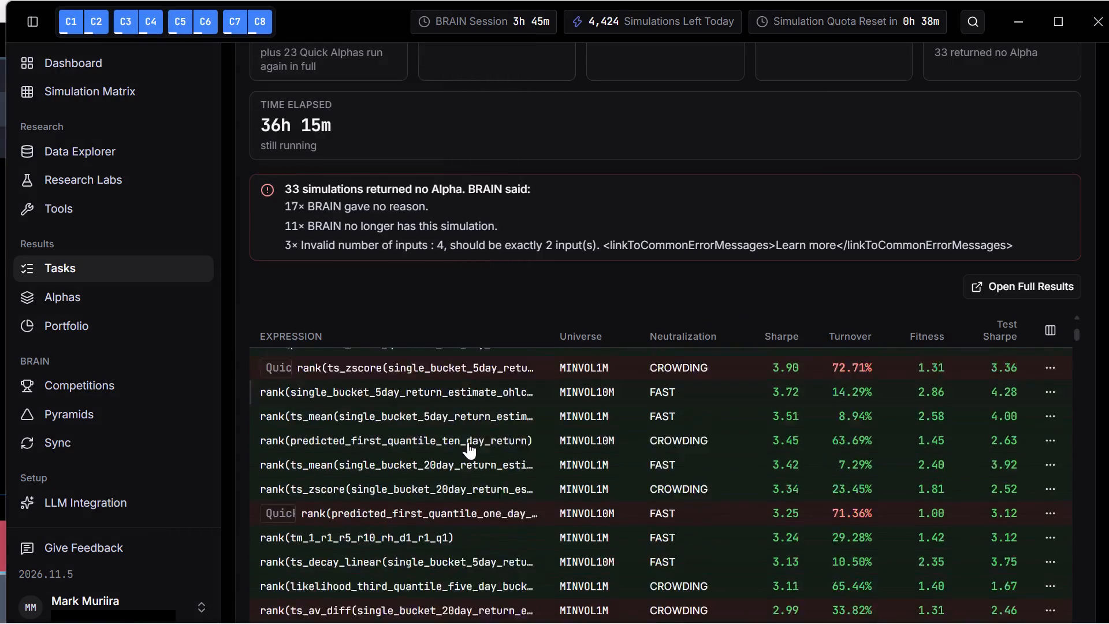
{"action": "scroll", "coordinate": [468, 442], "scroll_direction": "down", "scroll_amount": 8}
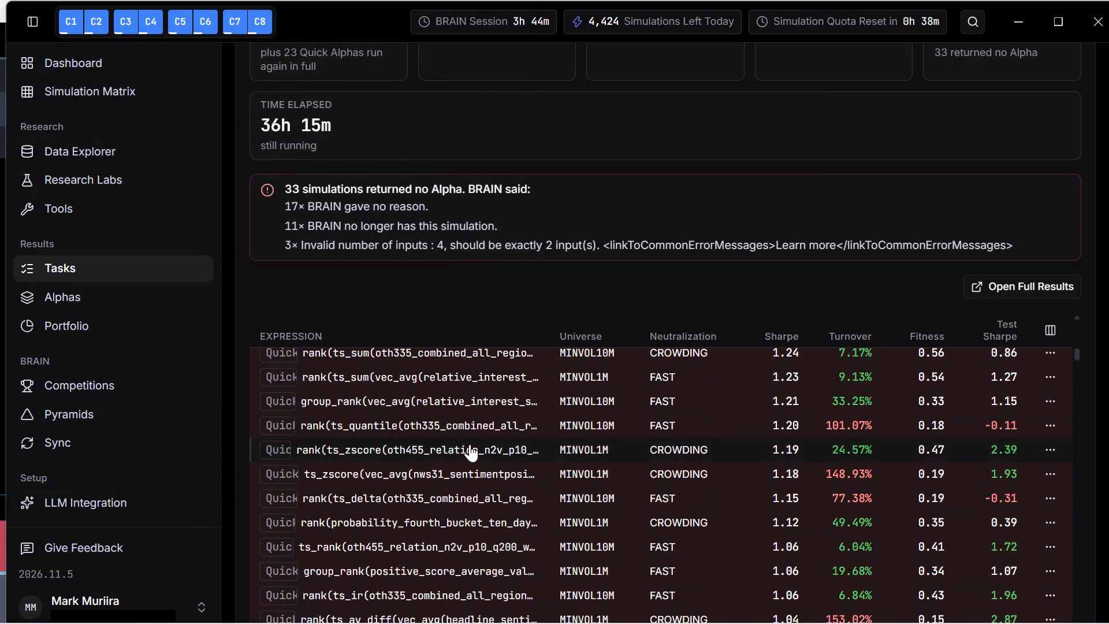
Open the Template Lab and replace the field inside rank() in the new template with the copied expression.
{"action": "left_click", "coordinate": [77, 185]}
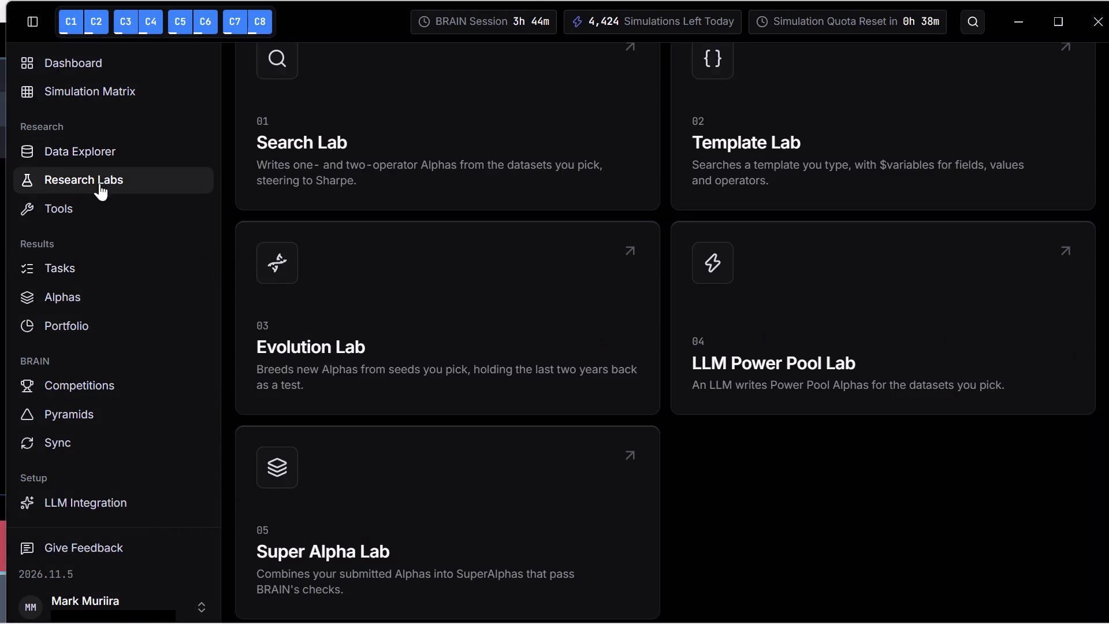
{"action": "left_click", "coordinate": [825, 98]}
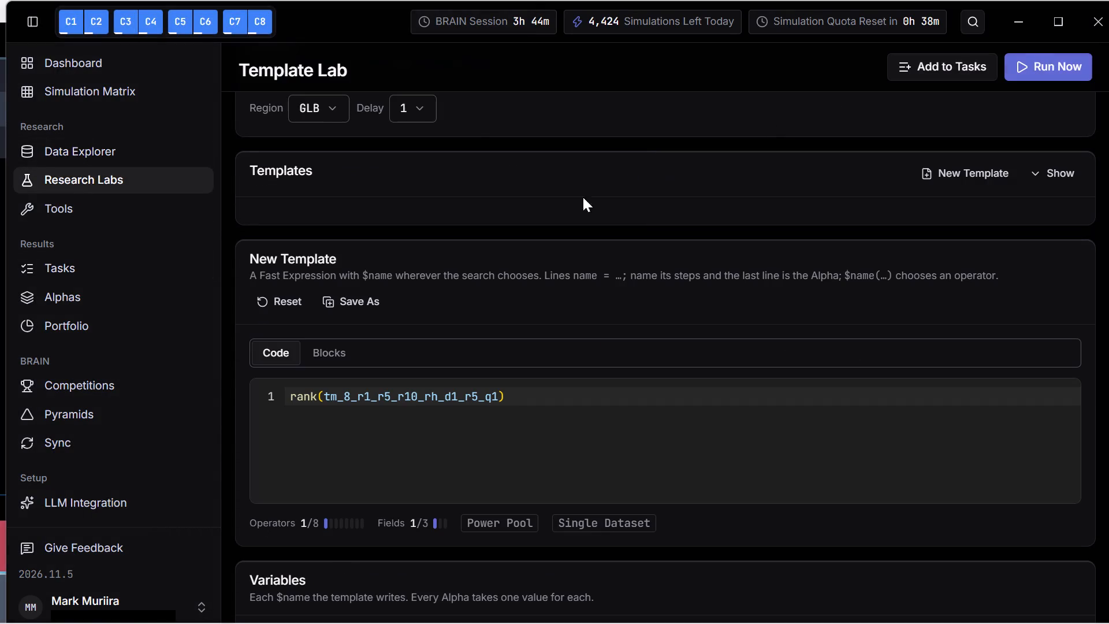
{"action": "double_click", "coordinate": [408, 395]}
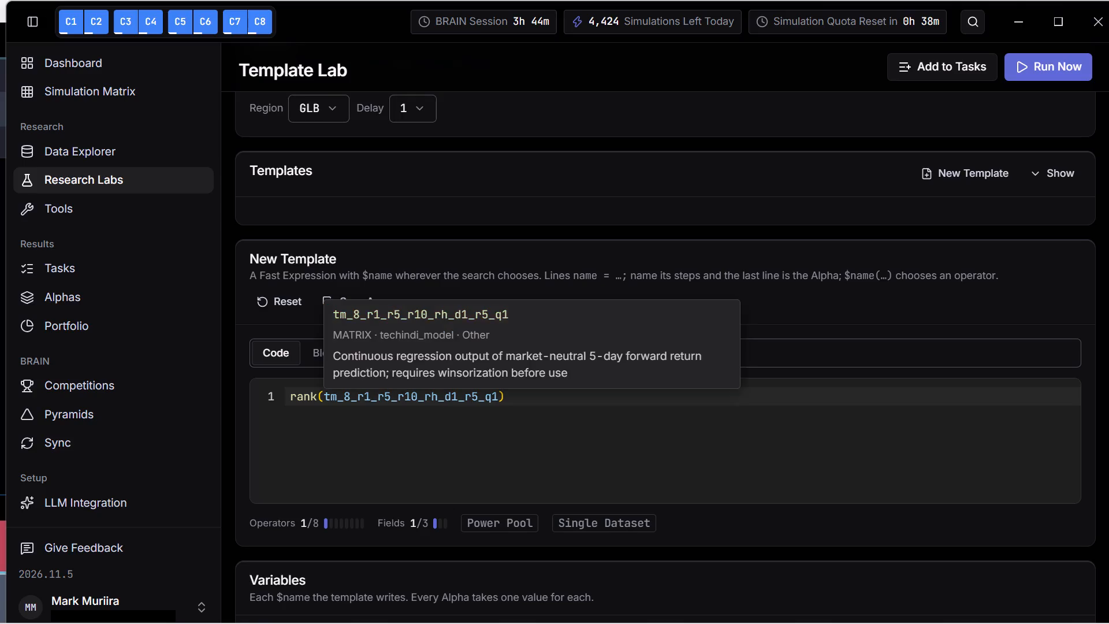
{"action": "right_click", "coordinate": [408, 395]}
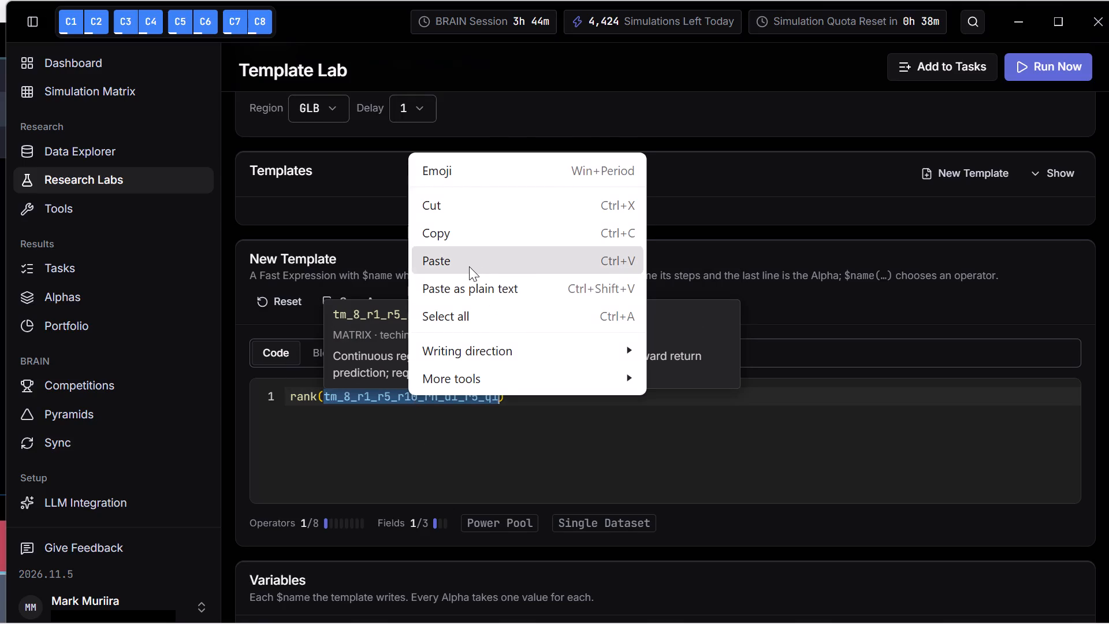
{"action": "left_click", "coordinate": [469, 266]}
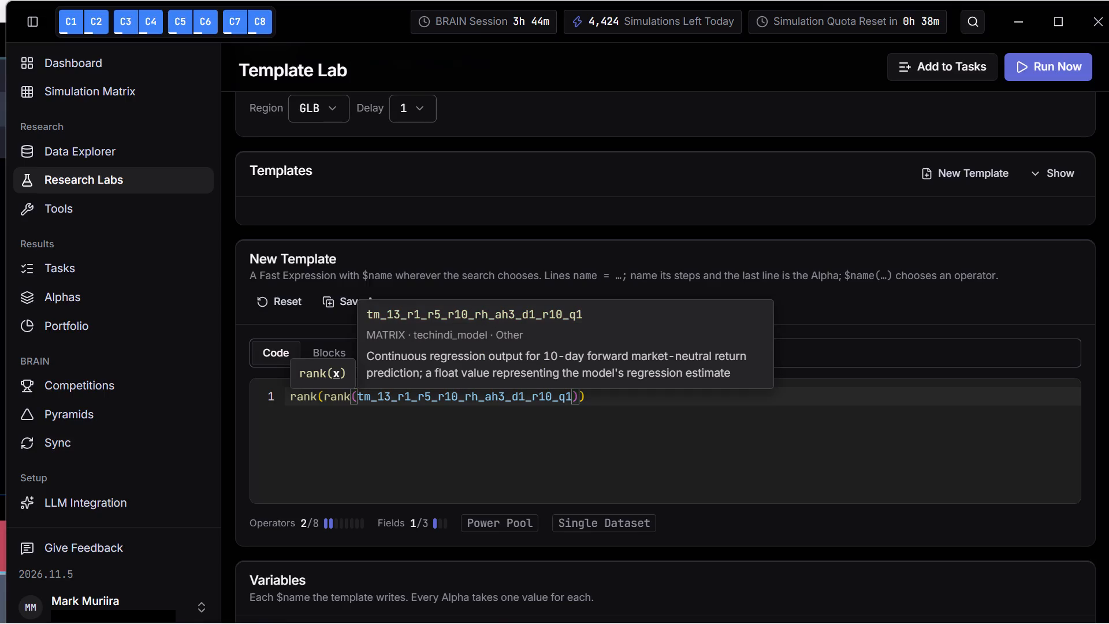
Try to copy the dataset name techindi_model from the field's description in the template code.
{"action": "left_click_drag", "start_coordinate": [493, 336], "coordinate": [435, 336]}
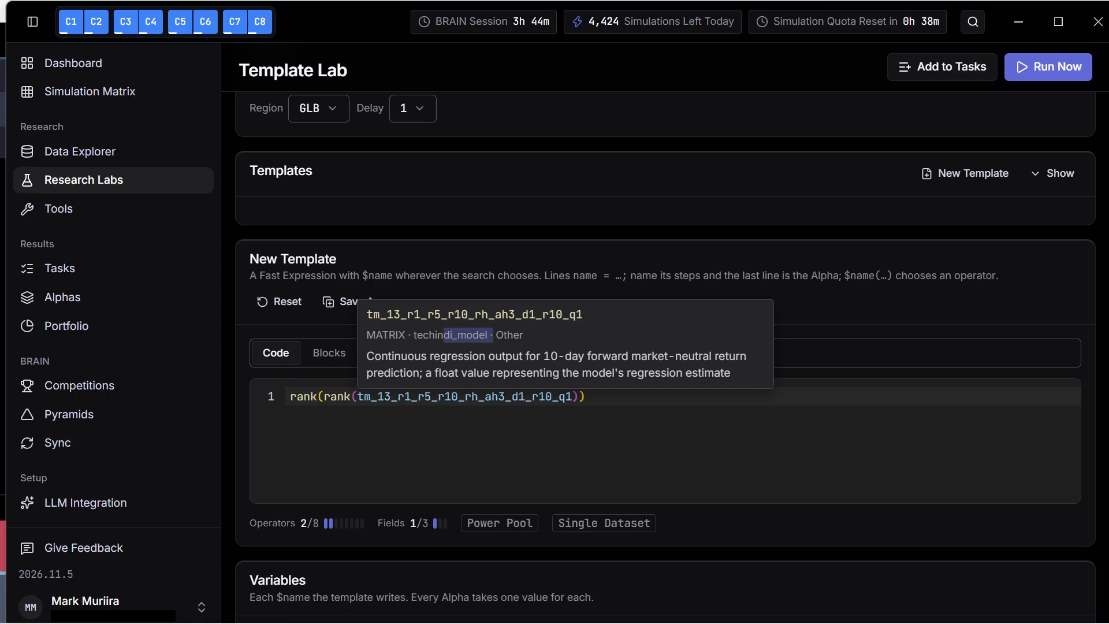
{"action": "left_click_drag", "start_coordinate": [435, 336], "coordinate": [411, 333]}
{"action": "right_click", "coordinate": [422, 333]}
{"action": "left_click", "coordinate": [453, 347]}
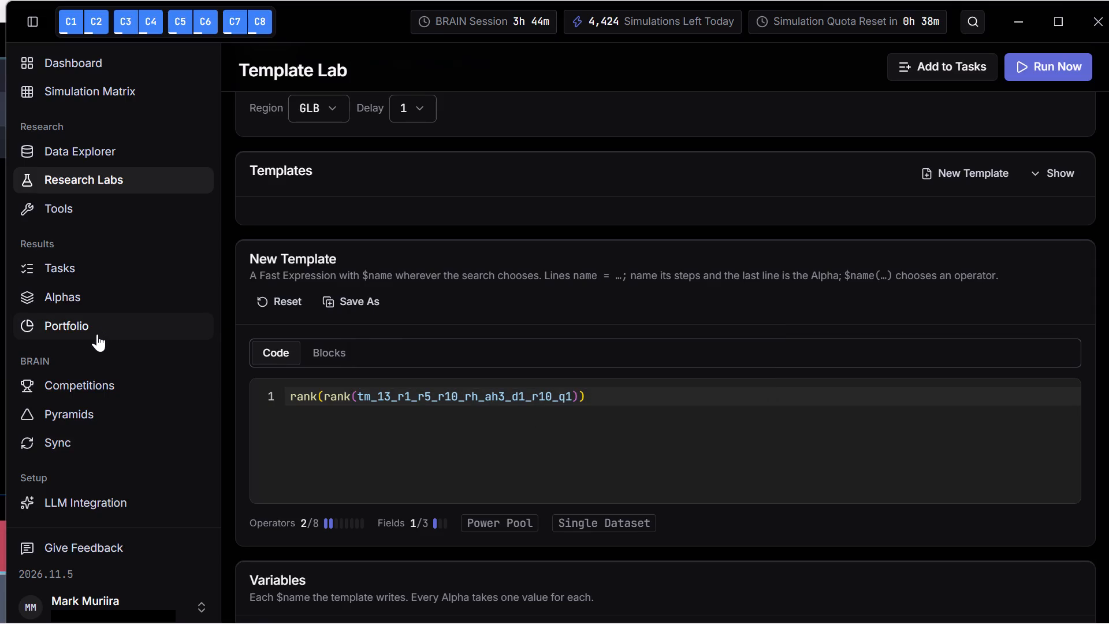
Review the template's variables, simulation settings, and cores and simulations configuration.
{"action": "scroll", "coordinate": [1108, 432], "scroll_direction": "down", "scroll_amount": 5}
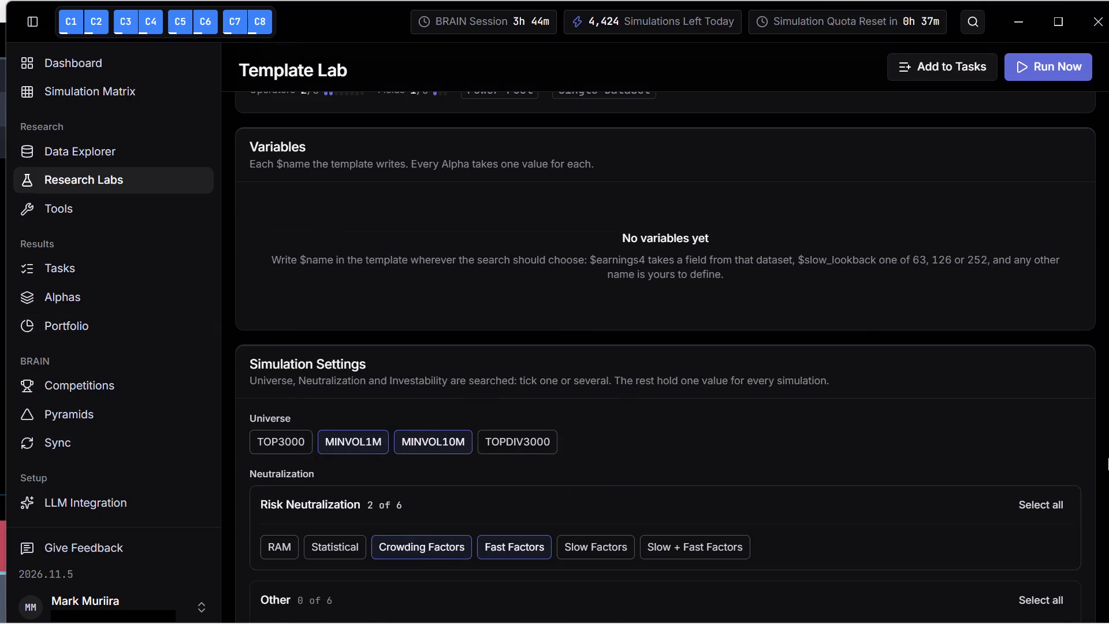
{"action": "scroll", "coordinate": [1073, 426], "scroll_direction": "down", "scroll_amount": 3}
{"action": "scroll", "coordinate": [1073, 424], "scroll_direction": "up", "scroll_amount": 5}
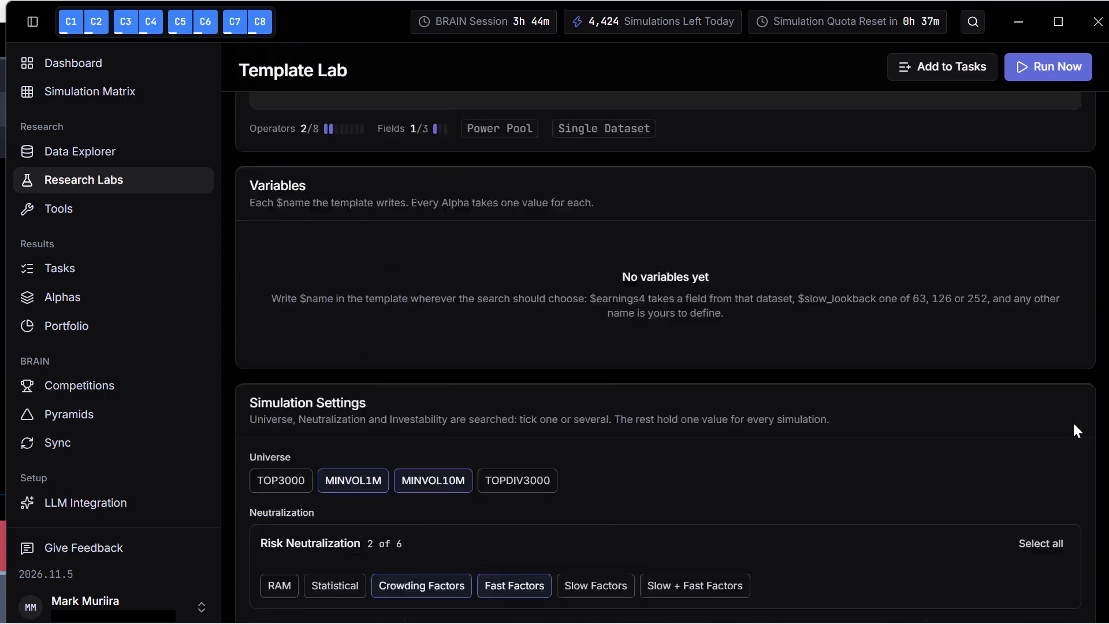
{"action": "scroll", "coordinate": [1073, 423], "scroll_direction": "up", "scroll_amount": 3}
{"action": "scroll", "coordinate": [1073, 423], "scroll_direction": "down", "scroll_amount": 2}
{"action": "scroll", "coordinate": [1073, 423], "scroll_direction": "up", "scroll_amount": 2}
{"action": "scroll", "coordinate": [1073, 423], "scroll_direction": "down", "scroll_amount": 3}
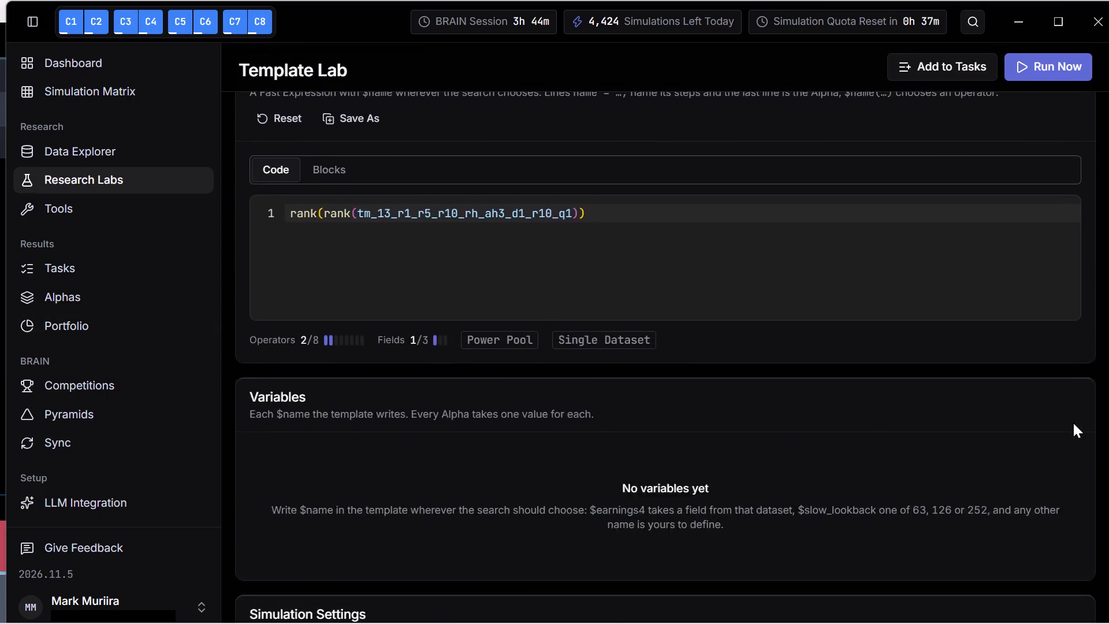
{"action": "scroll", "coordinate": [1073, 423], "scroll_direction": "down", "scroll_amount": 9}
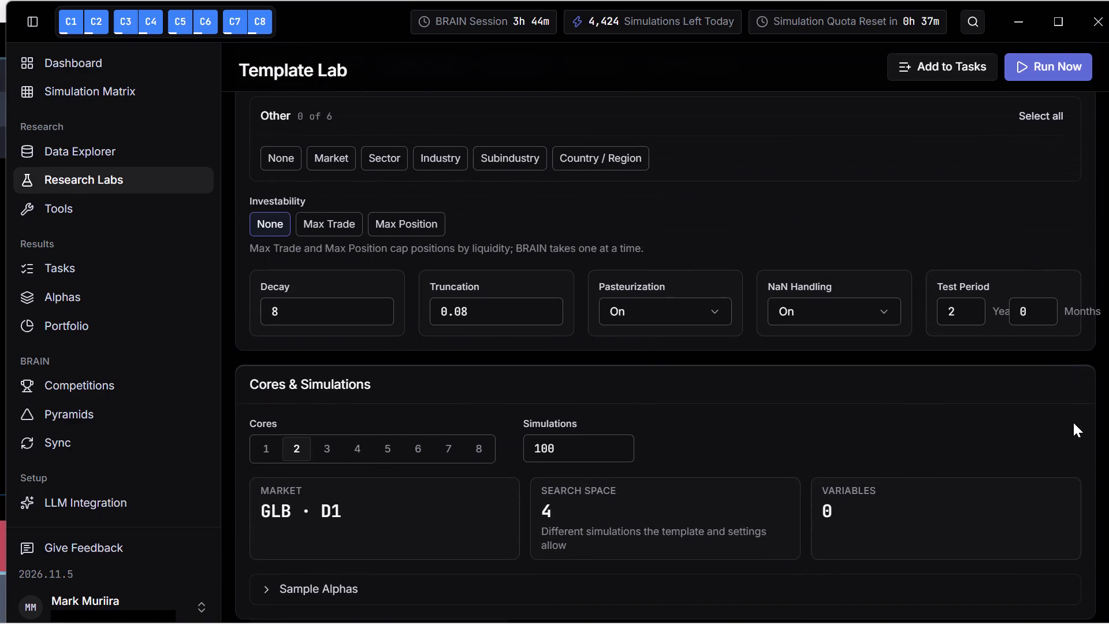
{"action": "scroll", "coordinate": [1073, 422], "scroll_direction": "down", "scroll_amount": 5}
{"action": "scroll", "coordinate": [1073, 422], "scroll_direction": "up", "scroll_amount": 5}
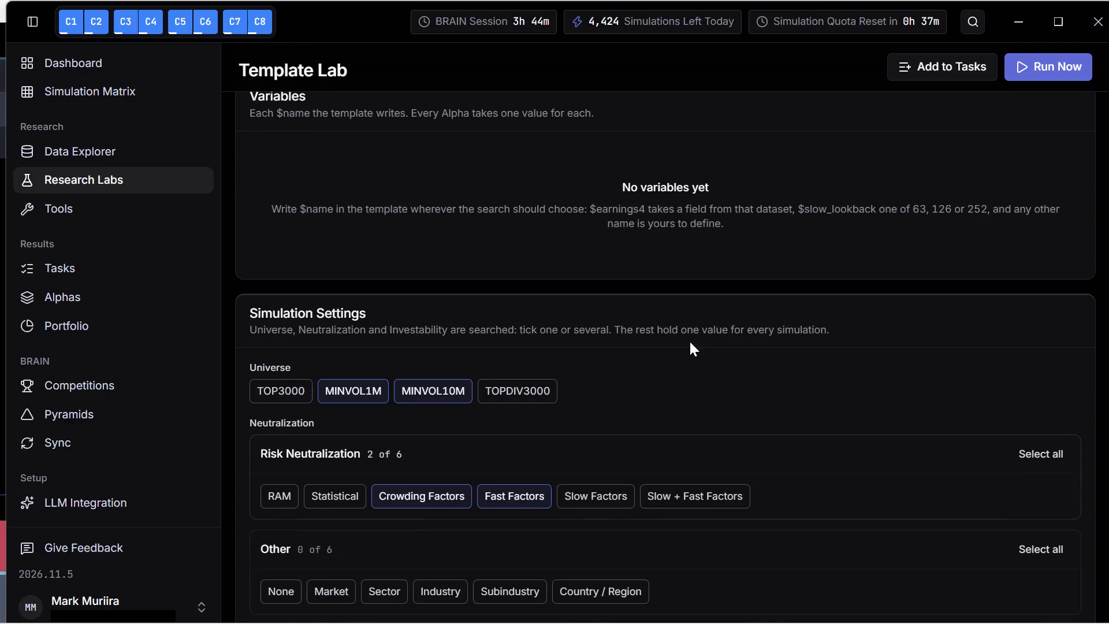
{"action": "scroll", "coordinate": [690, 341], "scroll_direction": "up", "scroll_amount": 9}
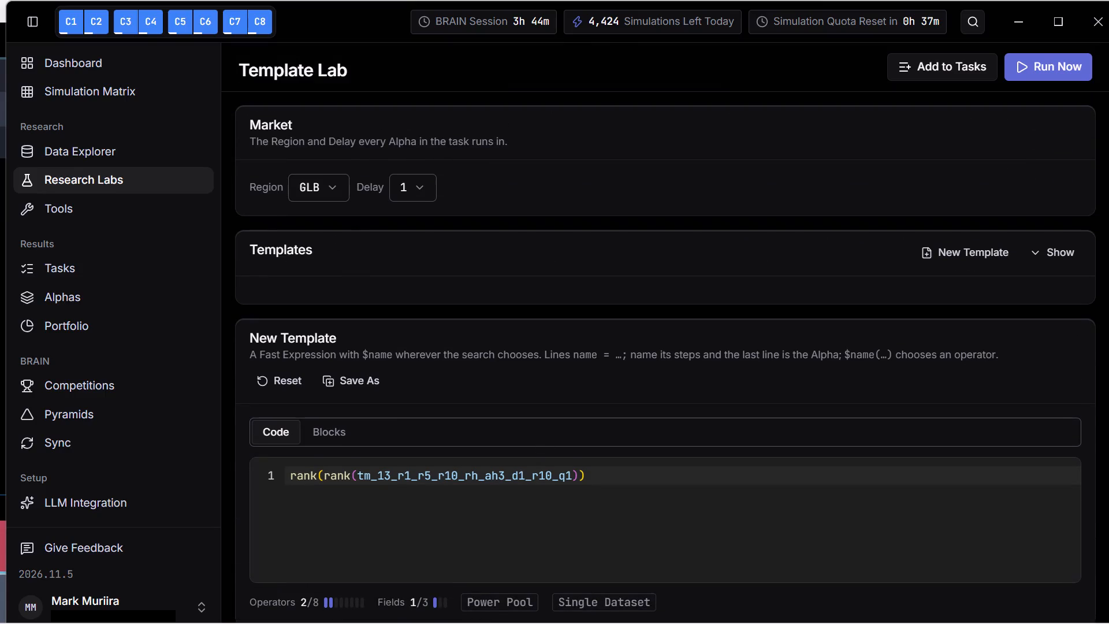
Replace the tm_13 field in the template expression with the variable $field1, making it rank(rank($field1)).
{"action": "left_click", "coordinate": [573, 474]}
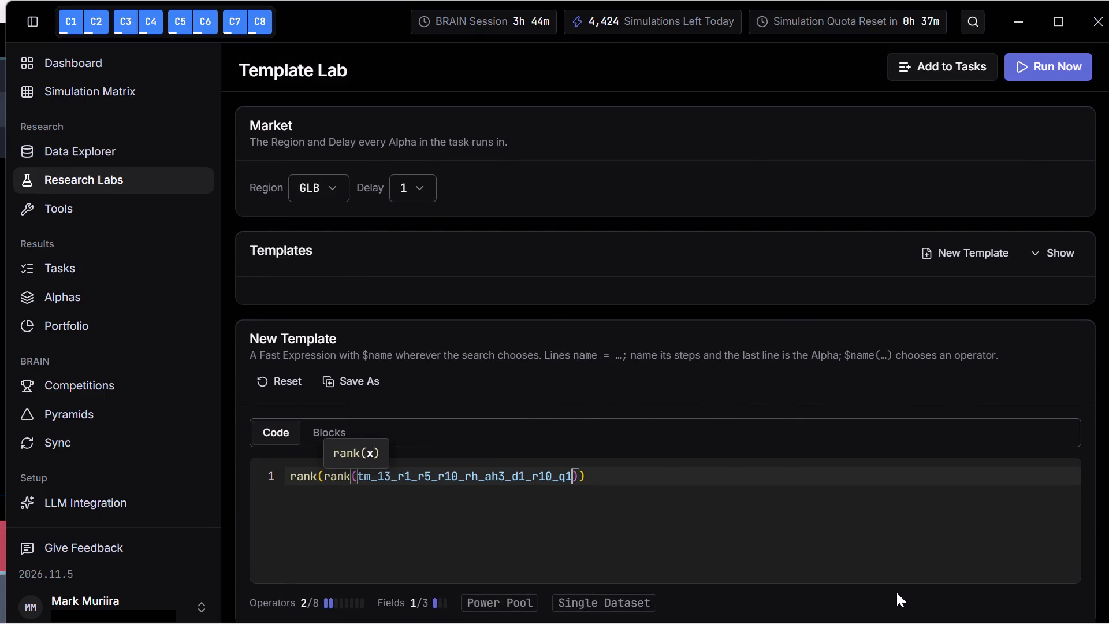
{"action": "key", "text": "BackSpace"}
{"action": "key", "text": "BackSpace"}
{"action": "key", "text": "BackSpace"}
{"action": "key", "text": "BackSpace"}
{"action": "key", "text": "BackSpace"}
{"action": "key", "text": "BackSpace"}
{"action": "key", "text": "BackSpace"}
{"action": "key", "text": "BackSpace"}
{"action": "key", "text": "BackSpace"}
{"action": "key", "text": "BackSpace"}
{"action": "key", "text": "BackSpace"}
{"action": "key", "text": "BackSpace"}
{"action": "key", "text": "BackSpace"}
{"action": "key", "text": "BackSpace"}
{"action": "key", "text": "BackSpace"}
{"action": "key", "text": "BackSpace"}
{"action": "key", "text": "BackSpace"}
{"action": "key", "text": "BackSpace"}
{"action": "key", "text": "BackSpace"}
{"action": "key", "text": "BackSpace"}
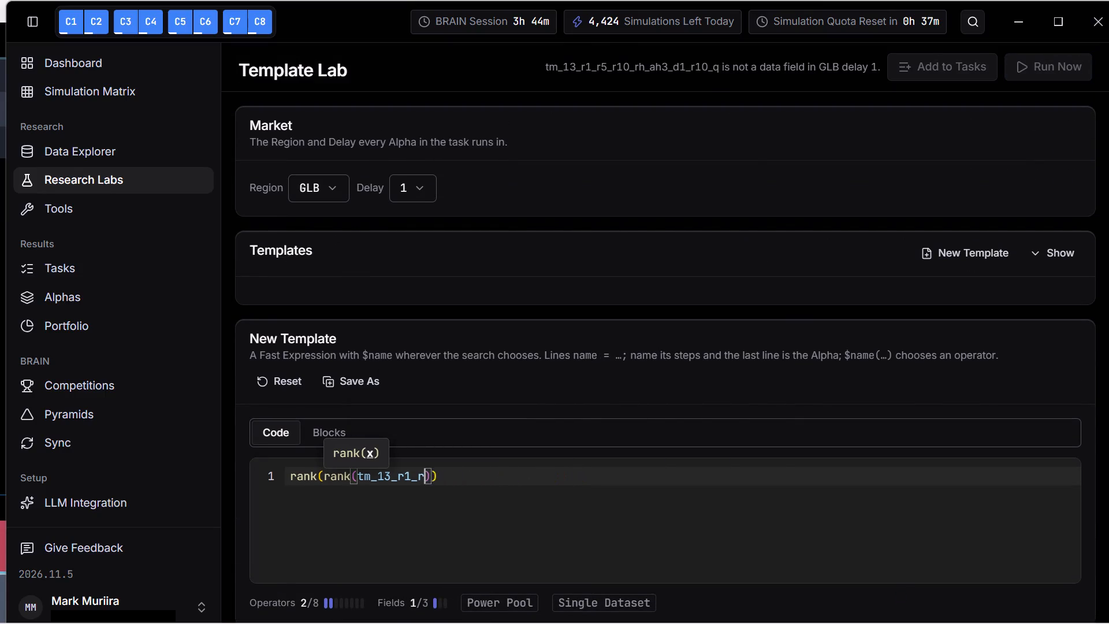
{"action": "key", "text": "BackSpace"}
{"action": "key", "text": "BackSpace"}
{"action": "key", "text": "BackSpace"}
{"action": "key", "text": "BackSpace"}
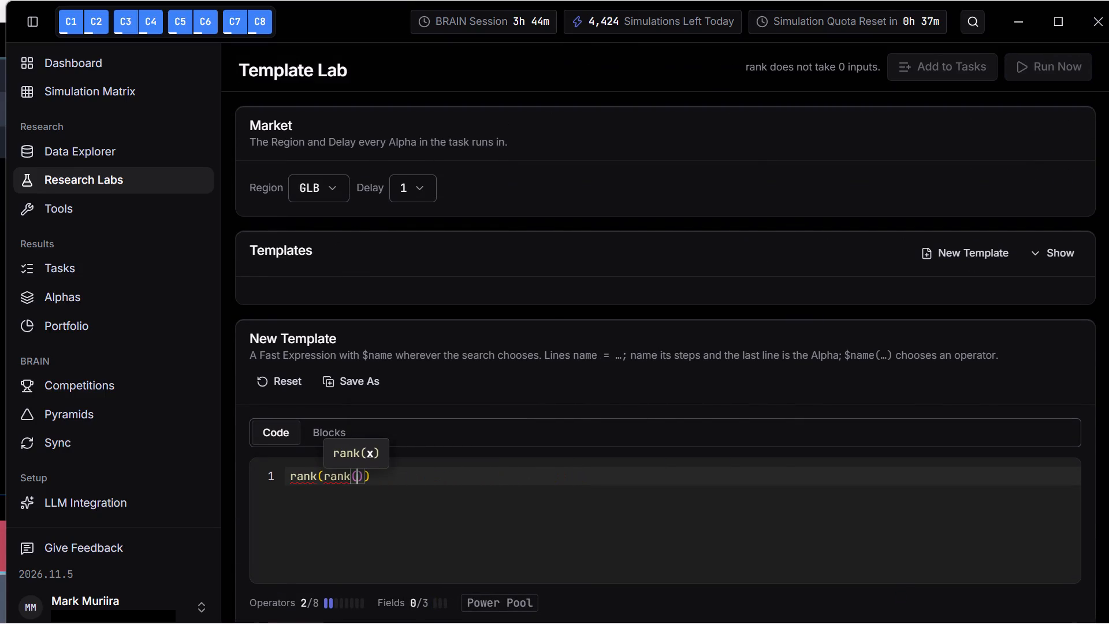
{"action": "key", "text": "shift+dollar"}
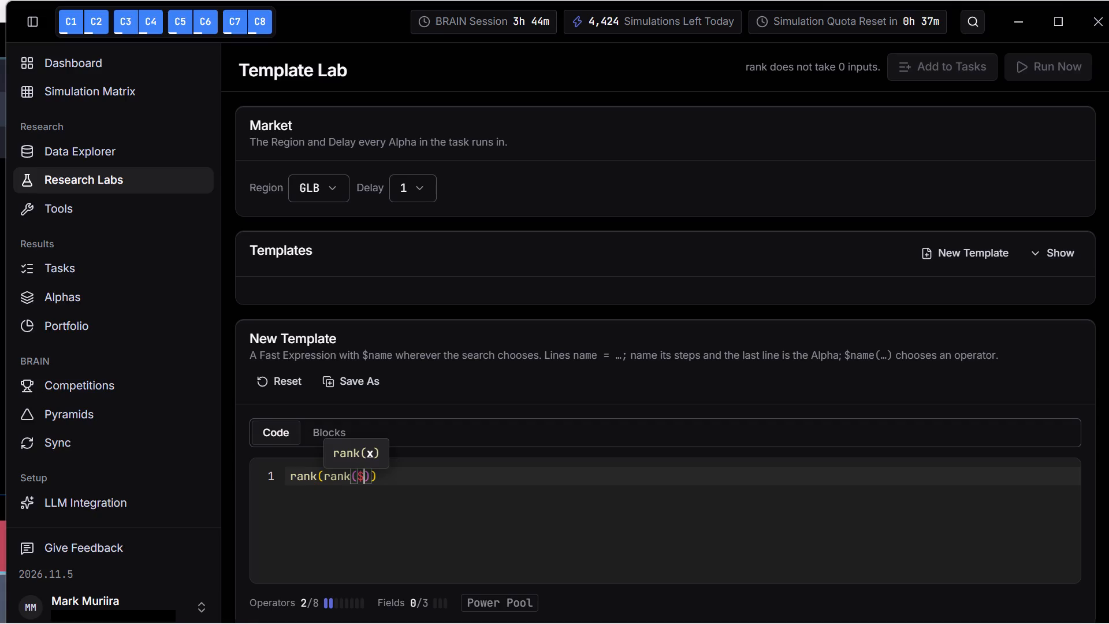
{"action": "type", "text": "field"}
{"action": "key", "text": "1"}
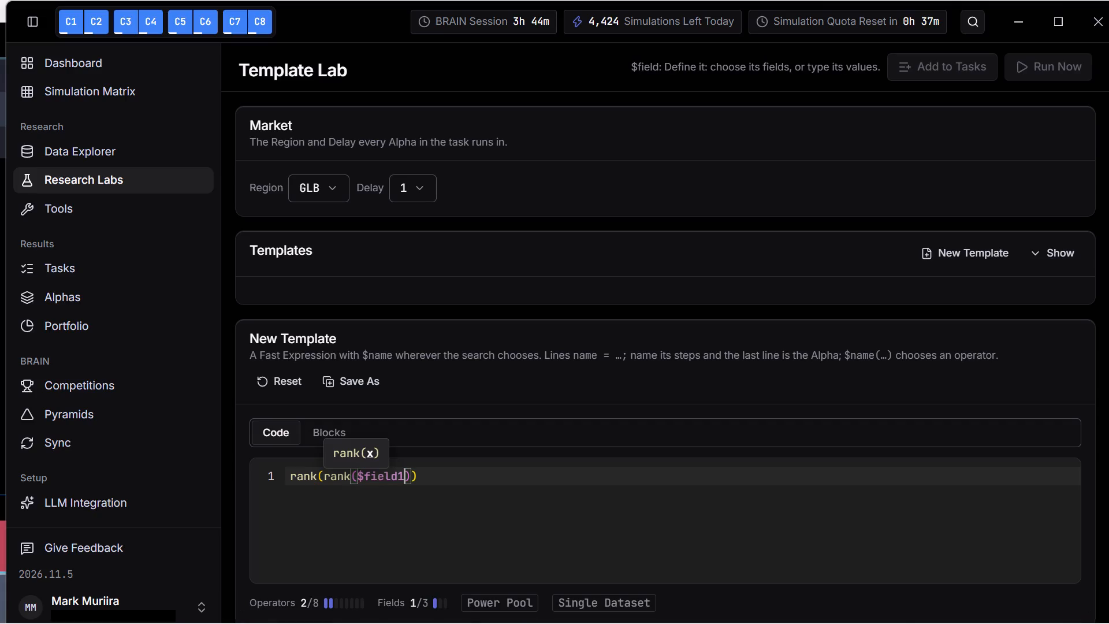
Edit the $field1 variable's fields, replacing the Model dataset category with the Analyst category.
{"action": "scroll", "coordinate": [895, 593], "scroll_direction": "up", "scroll_amount": 1}
{"action": "scroll", "coordinate": [1070, 369], "scroll_direction": "down", "scroll_amount": 3}
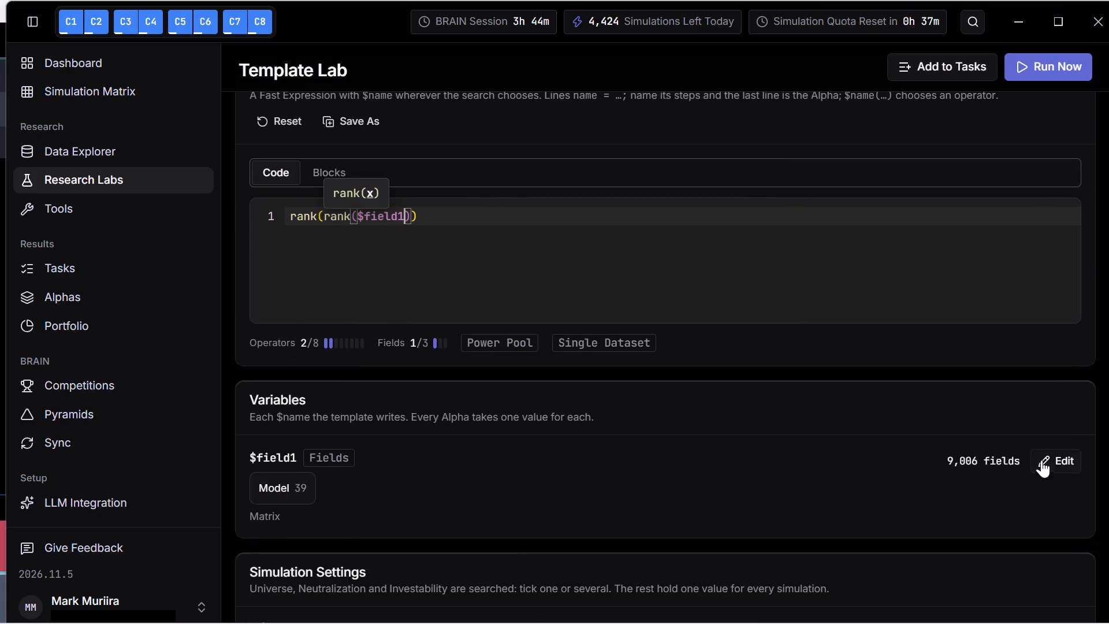
{"action": "left_click", "coordinate": [1050, 456]}
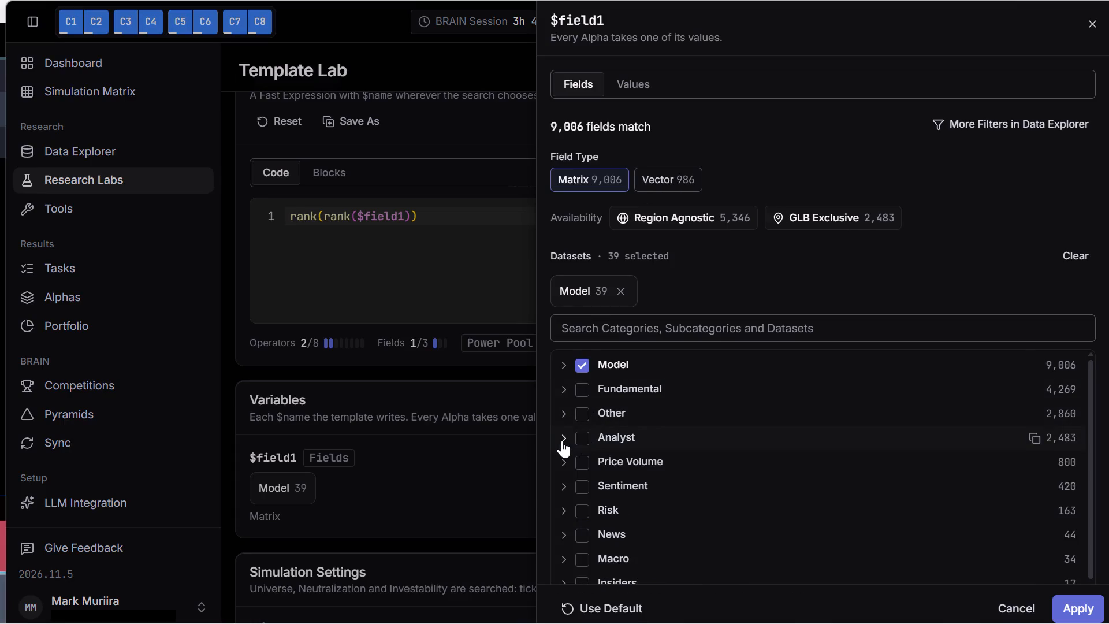
{"action": "left_click", "coordinate": [562, 440]}
{"action": "scroll", "coordinate": [723, 494], "scroll_direction": "down", "scroll_amount": 2}
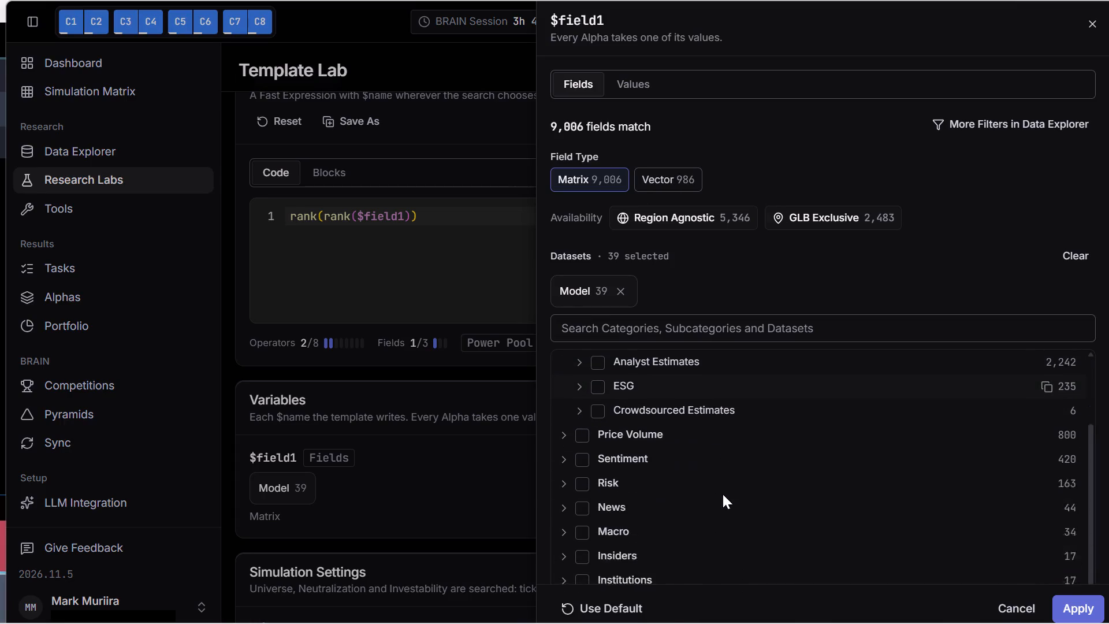
{"action": "scroll", "coordinate": [723, 494], "scroll_direction": "up", "scroll_amount": 2}
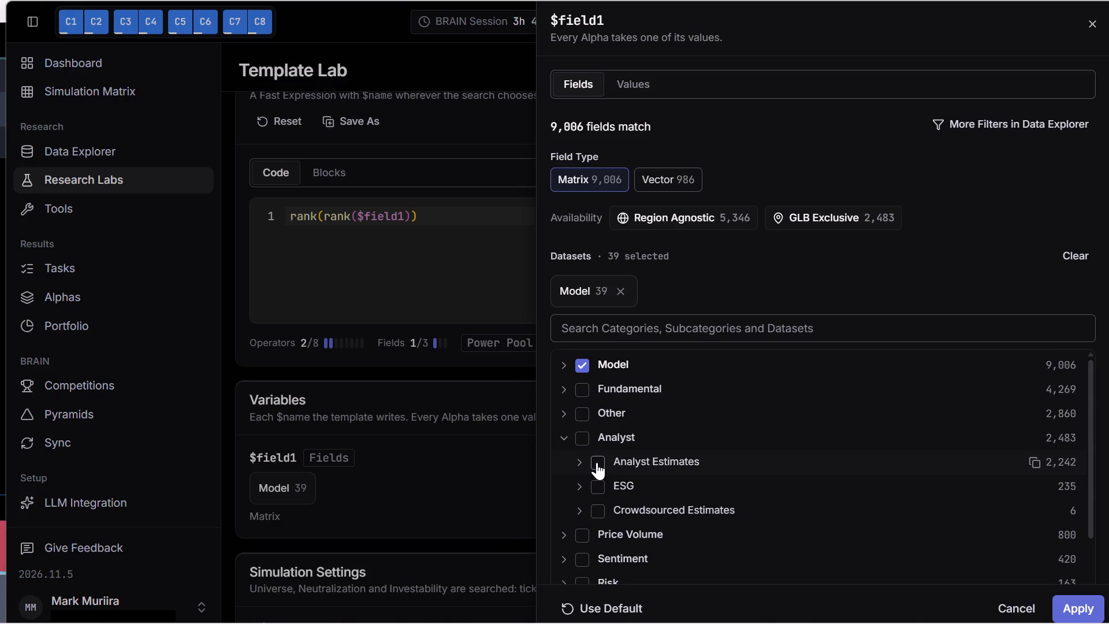
{"action": "left_click", "coordinate": [585, 365]}
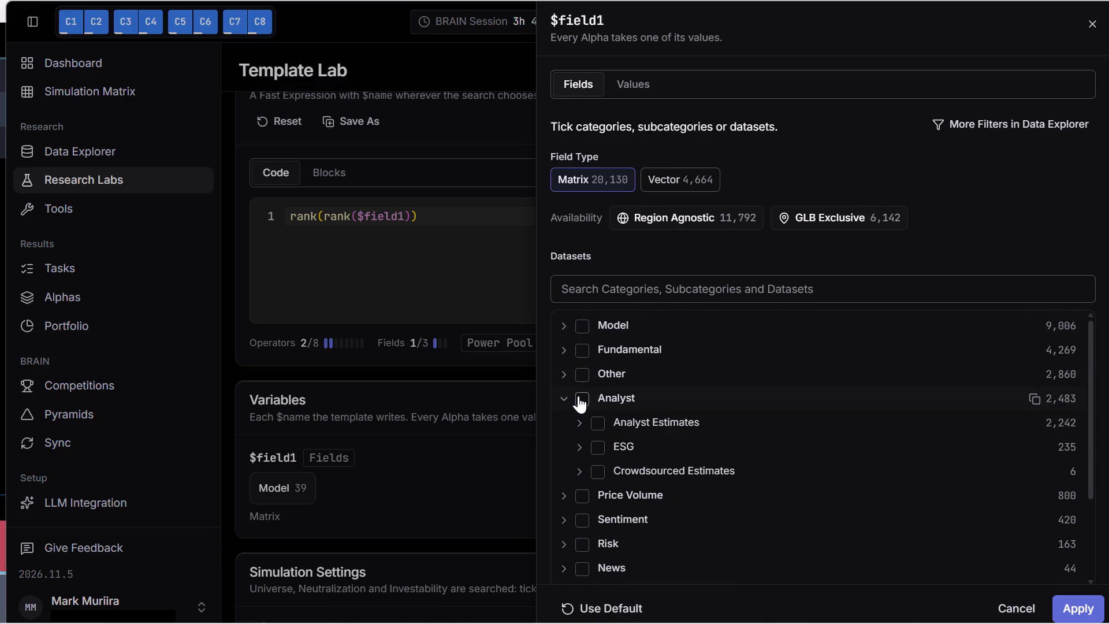
{"action": "left_click", "coordinate": [578, 396]}
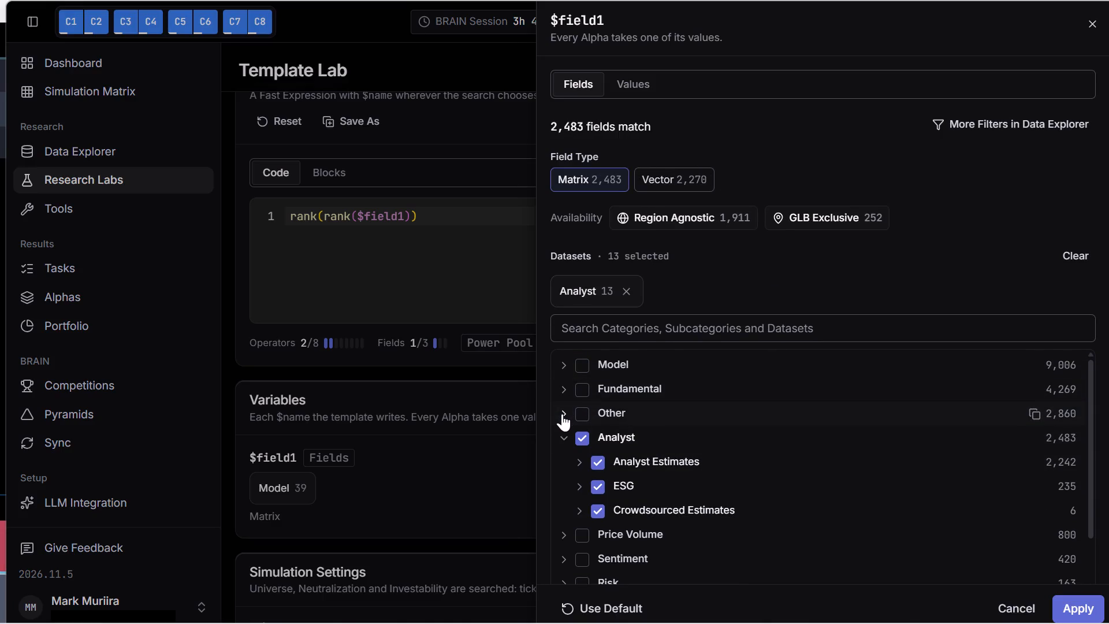
Exclude Analyst Estimates from $field1's datasets, keeping only ESG and Crowdsourced Estimates, and apply the selection.
{"action": "left_click", "coordinate": [563, 432]}
{"action": "left_click", "coordinate": [563, 432]}
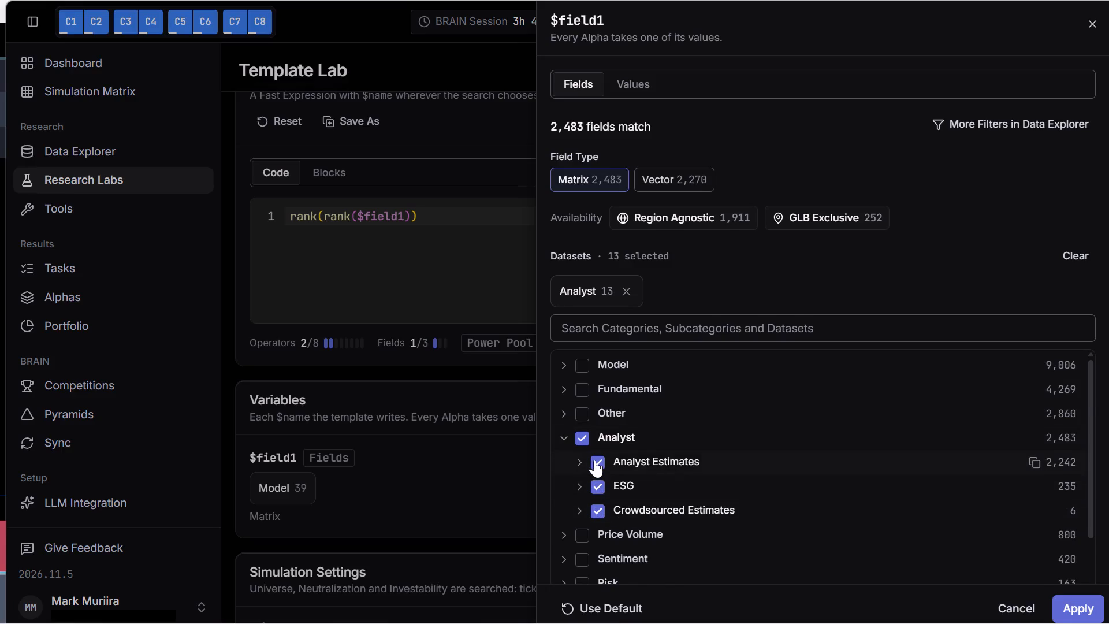
{"action": "left_click", "coordinate": [594, 460]}
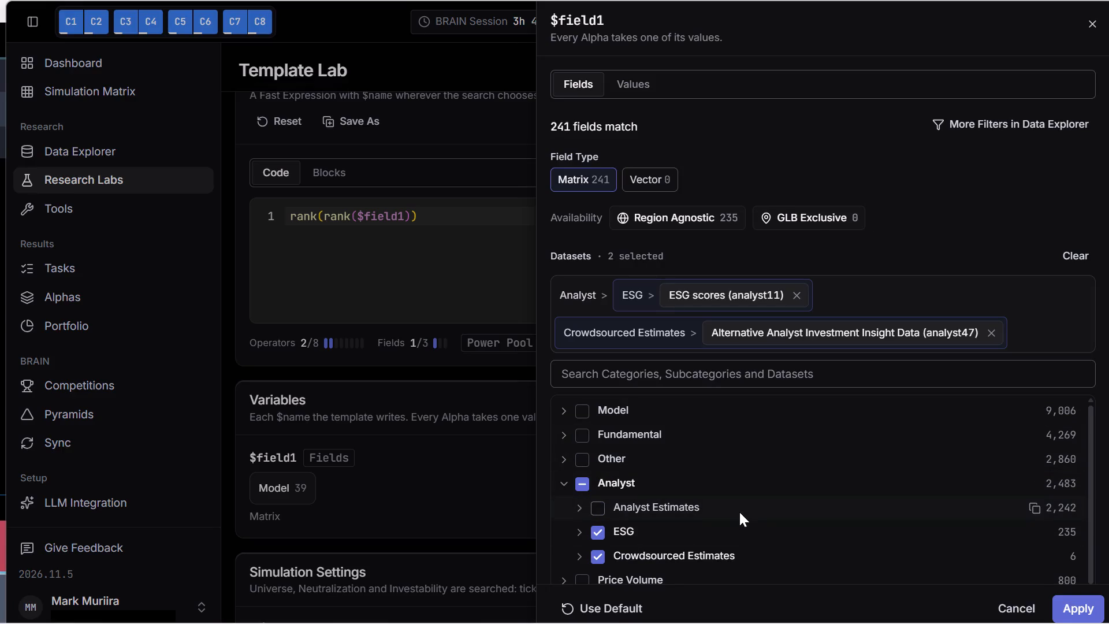
{"action": "scroll", "coordinate": [739, 510], "scroll_direction": "down", "scroll_amount": 2}
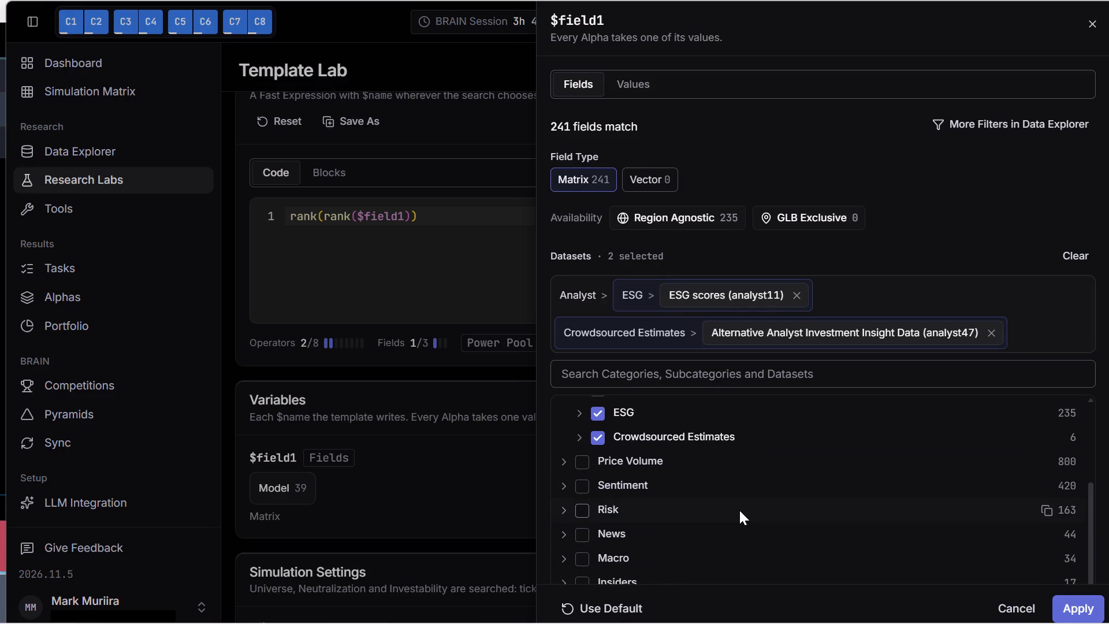
{"action": "scroll", "coordinate": [739, 510], "scroll_direction": "down", "scroll_amount": 1}
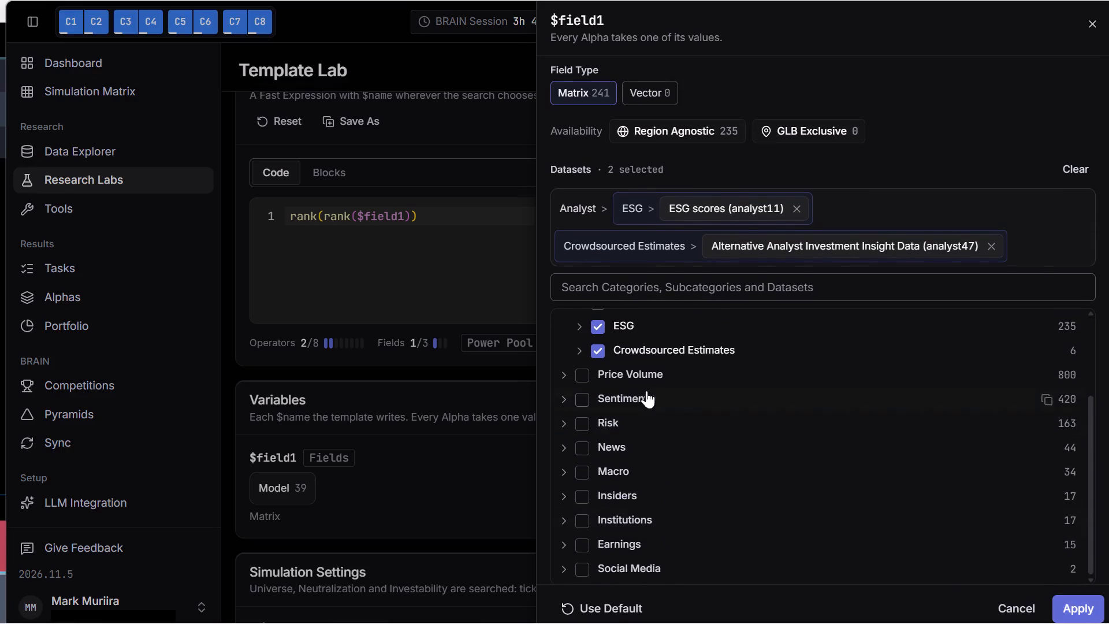
{"action": "left_click", "coordinate": [1083, 602]}
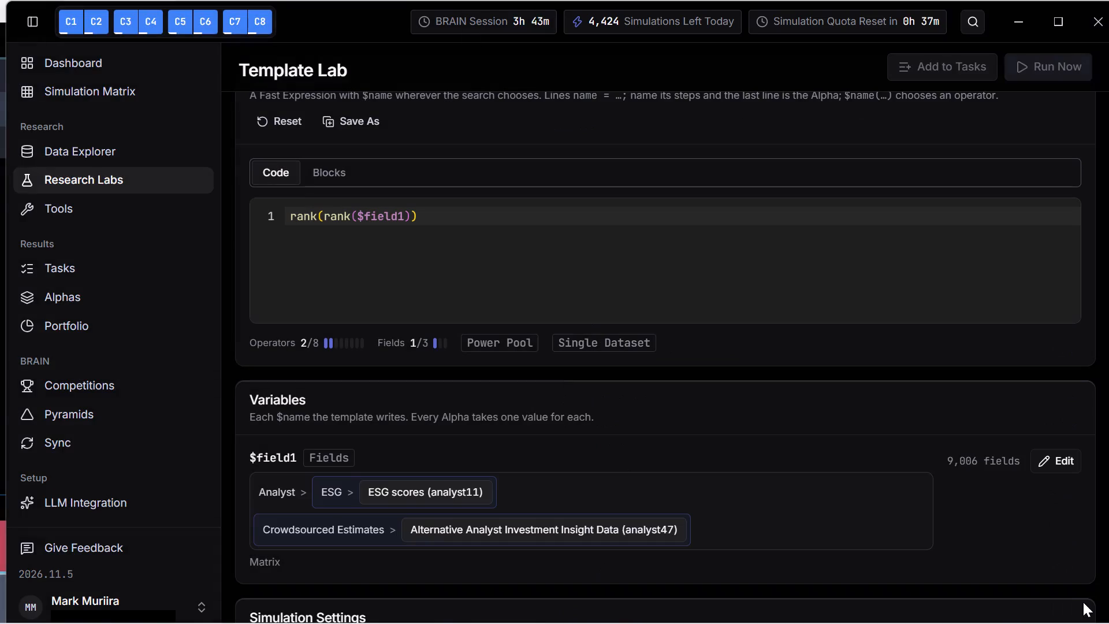
Review the template's $field1 datasets, universe and neutralization choices, remaining simulation settings, and cores and simulations configuration.
{"action": "scroll", "coordinate": [1101, 436], "scroll_direction": "down", "scroll_amount": 3}
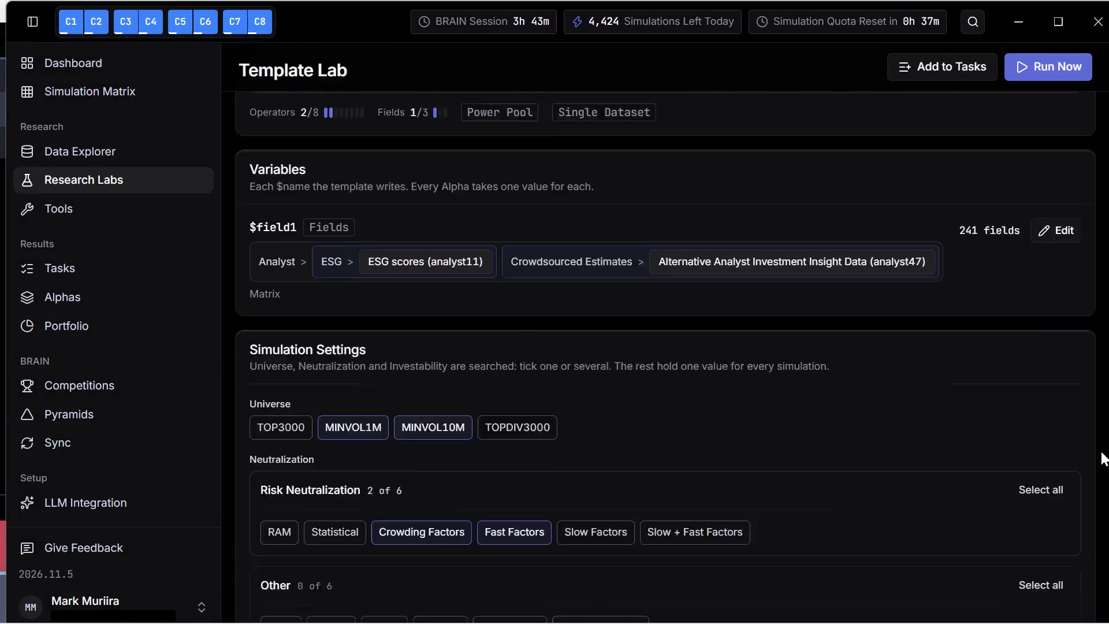
{"action": "scroll", "coordinate": [1101, 451], "scroll_direction": "down", "scroll_amount": 1}
{"action": "scroll", "coordinate": [565, 406], "scroll_direction": "down", "scroll_amount": 10}
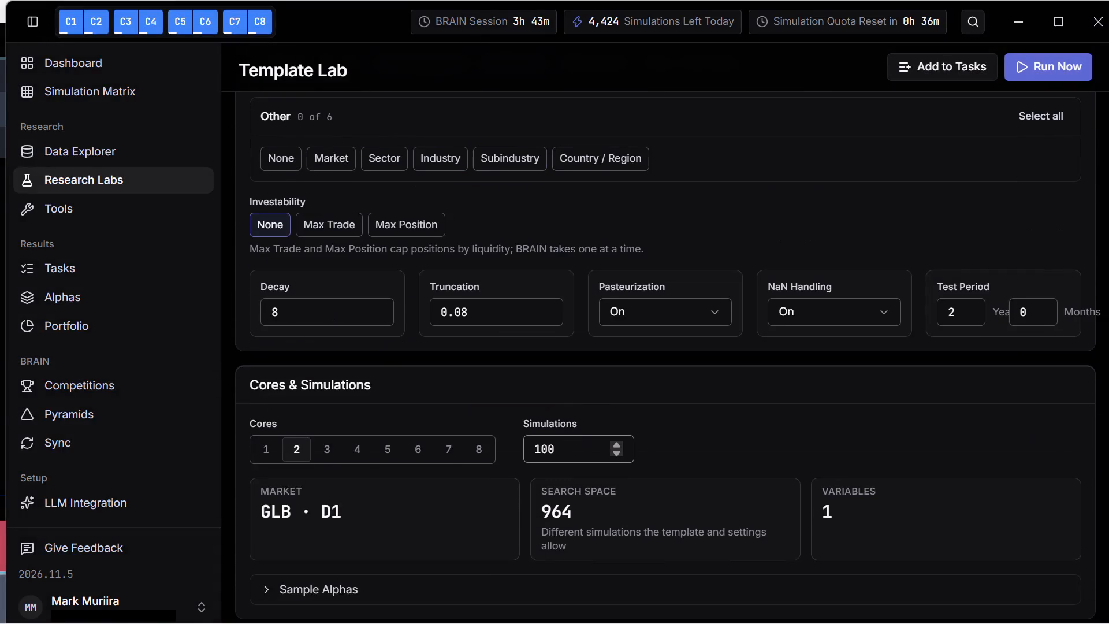
{"action": "scroll", "coordinate": [900, 470], "scroll_direction": "down", "scroll_amount": 6}
{"action": "scroll", "coordinate": [902, 470], "scroll_direction": "up", "scroll_amount": 6}
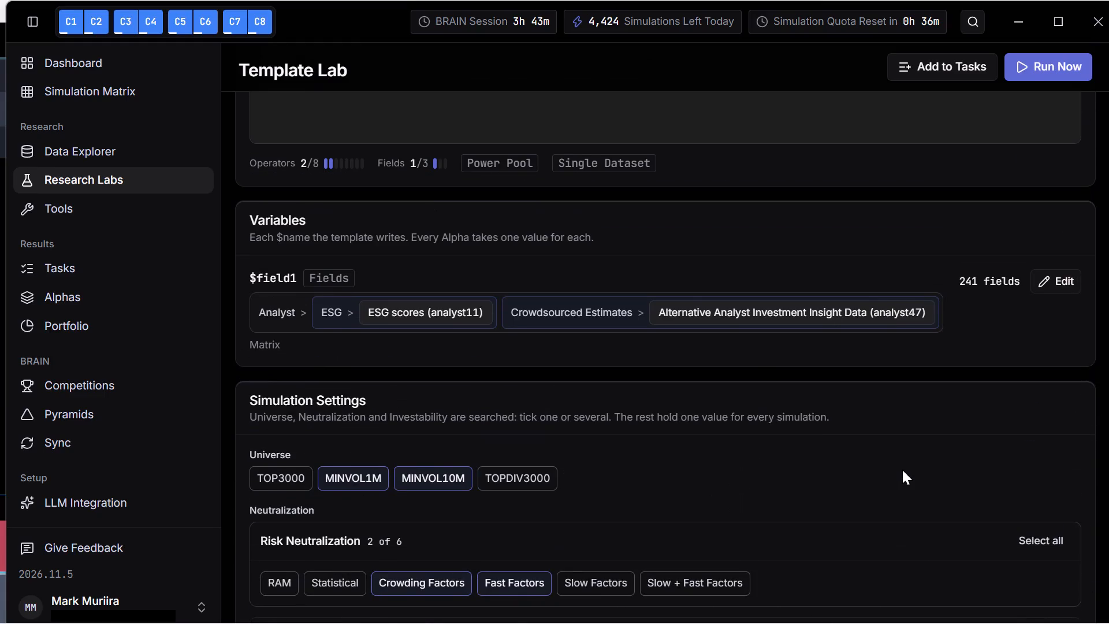
{"action": "scroll", "coordinate": [902, 470], "scroll_direction": "up", "scroll_amount": 11}
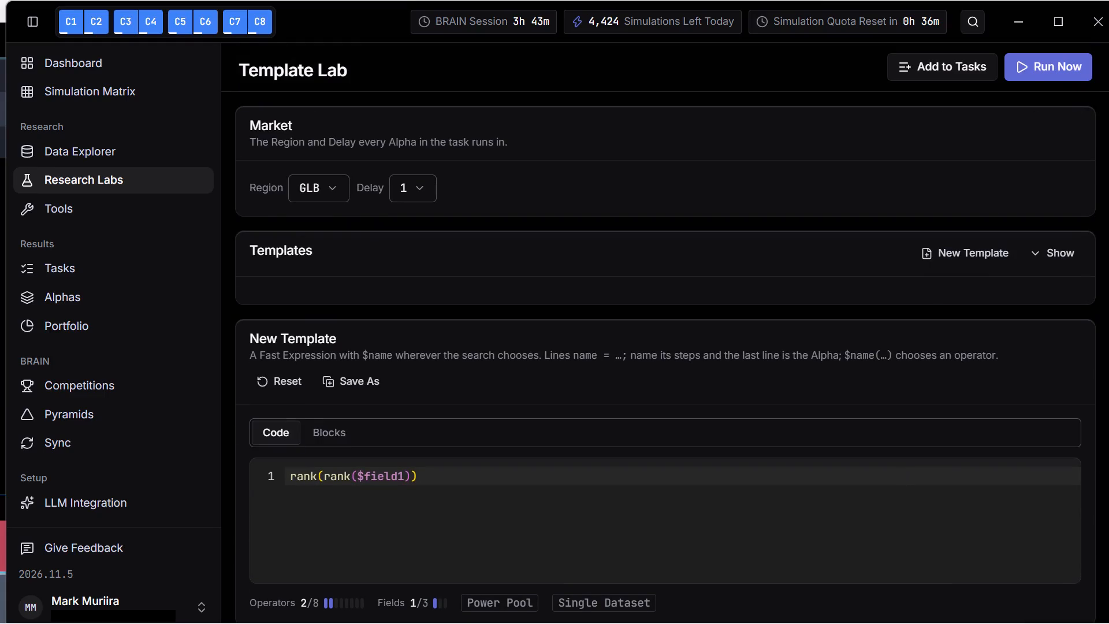
Run the rank(rank($field1)) template search immediately and open the Tasks page to follow it.
{"action": "left_click", "coordinate": [1041, 72]}
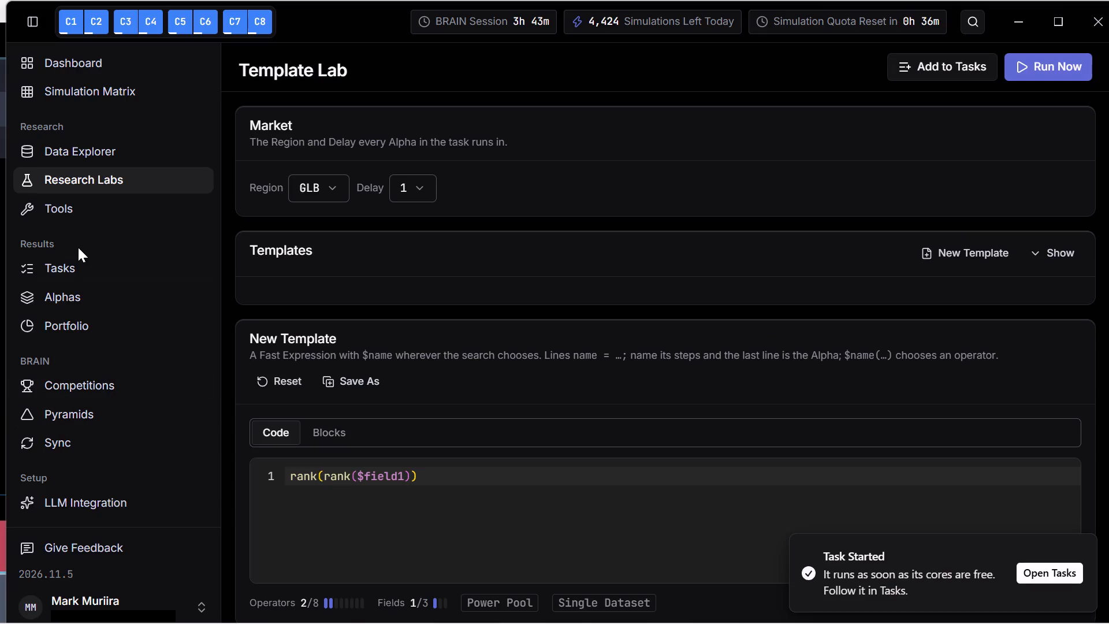
{"action": "left_click", "coordinate": [66, 270]}
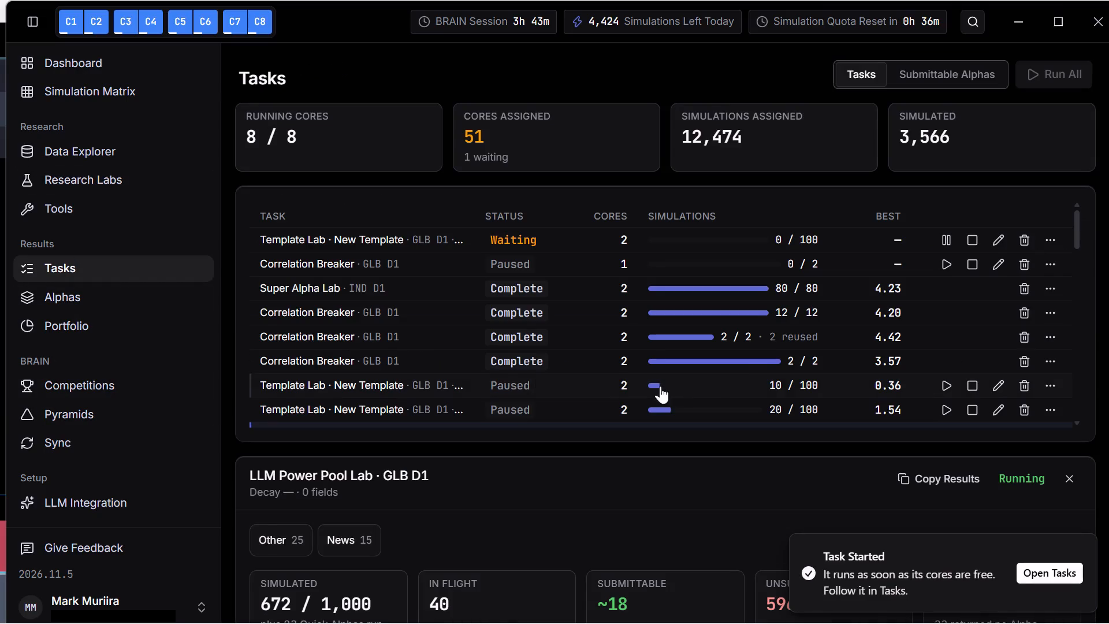
Look through the task list, checking the status and simulation progress of the queued, running, paused and completed tasks.
{"action": "scroll", "coordinate": [768, 370], "scroll_direction": "down", "scroll_amount": 1}
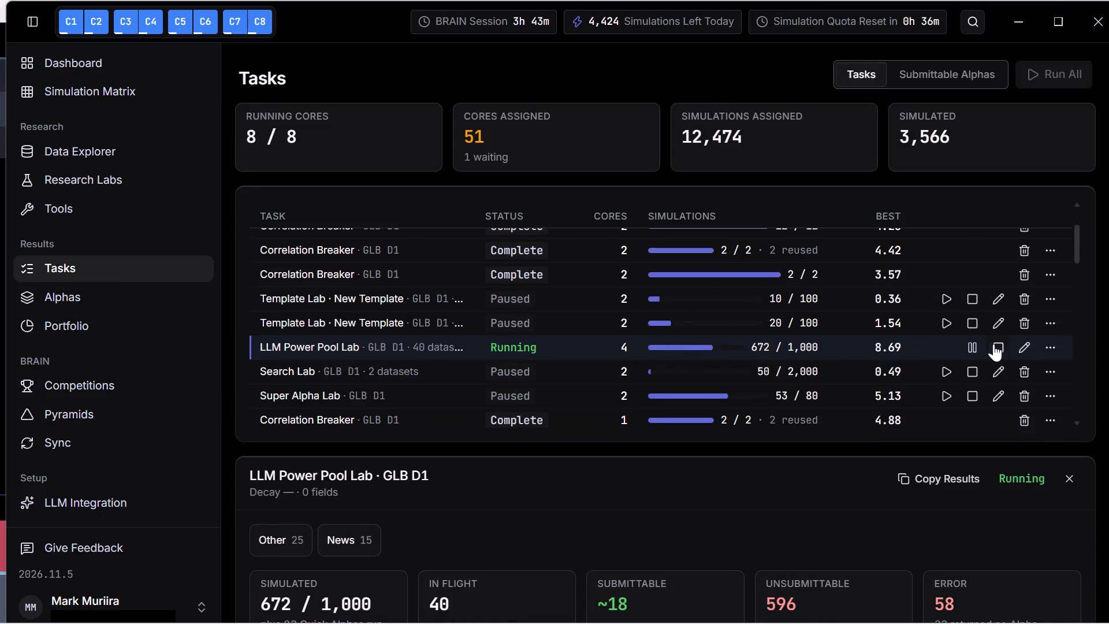
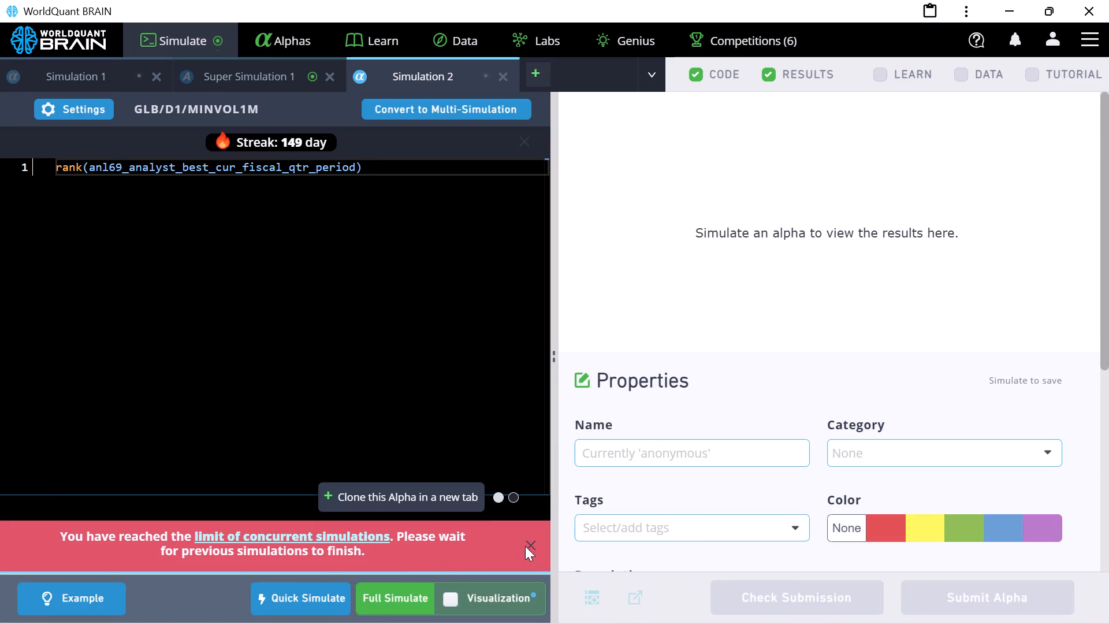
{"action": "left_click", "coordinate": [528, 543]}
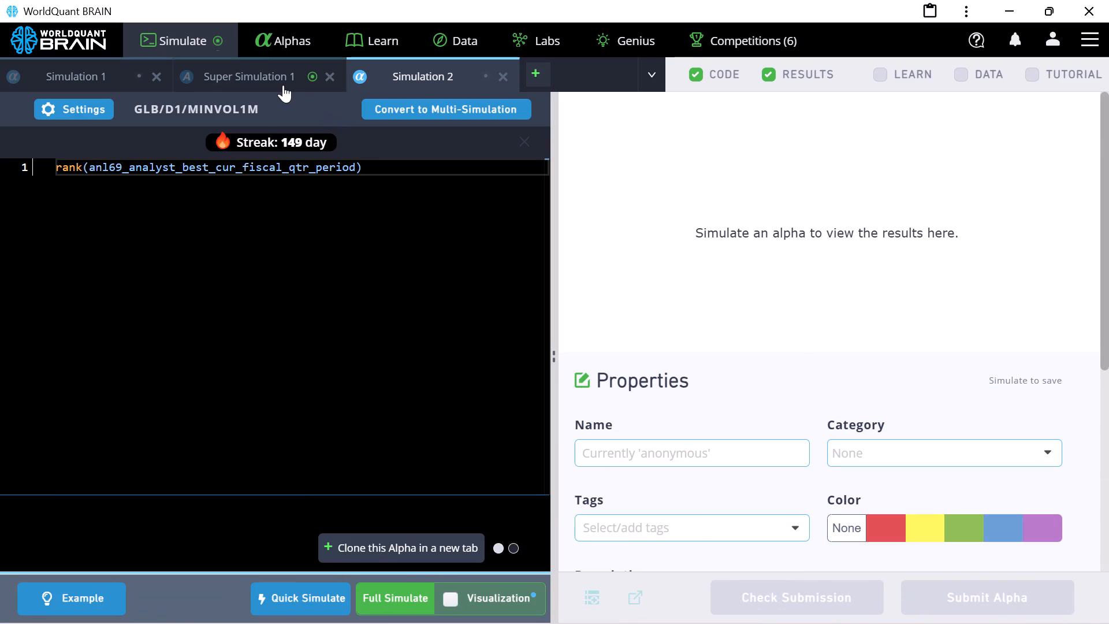
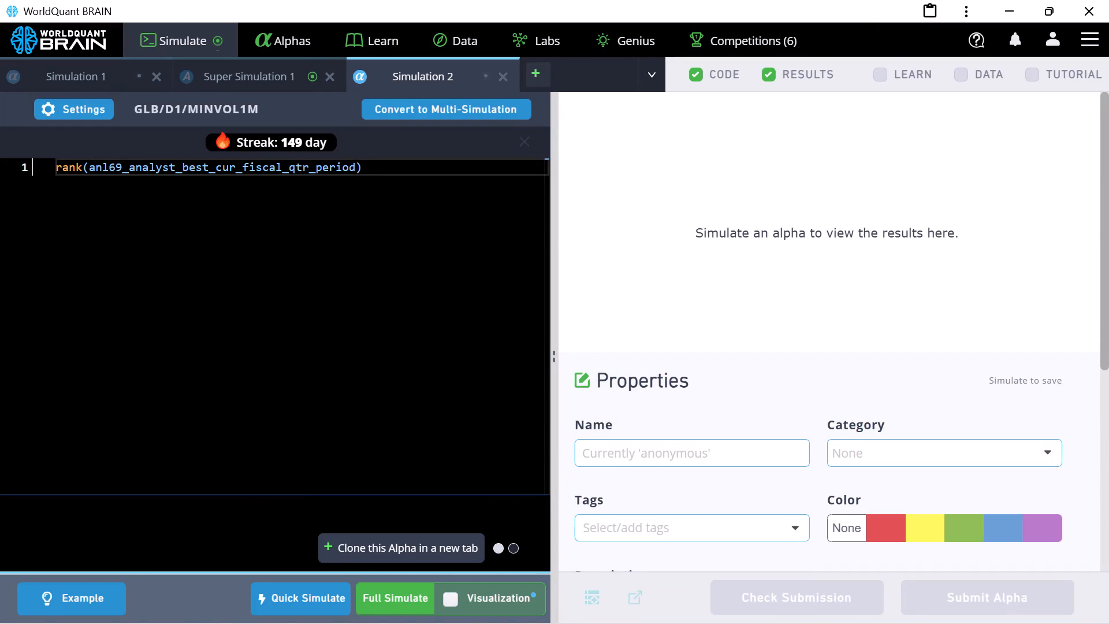
Minimize the WorldQuant BRAIN simulation window and the Alpha Harness window to return to the Fundamental Analyst Estimates fields page.
{"action": "left_click", "coordinate": [997, 8]}
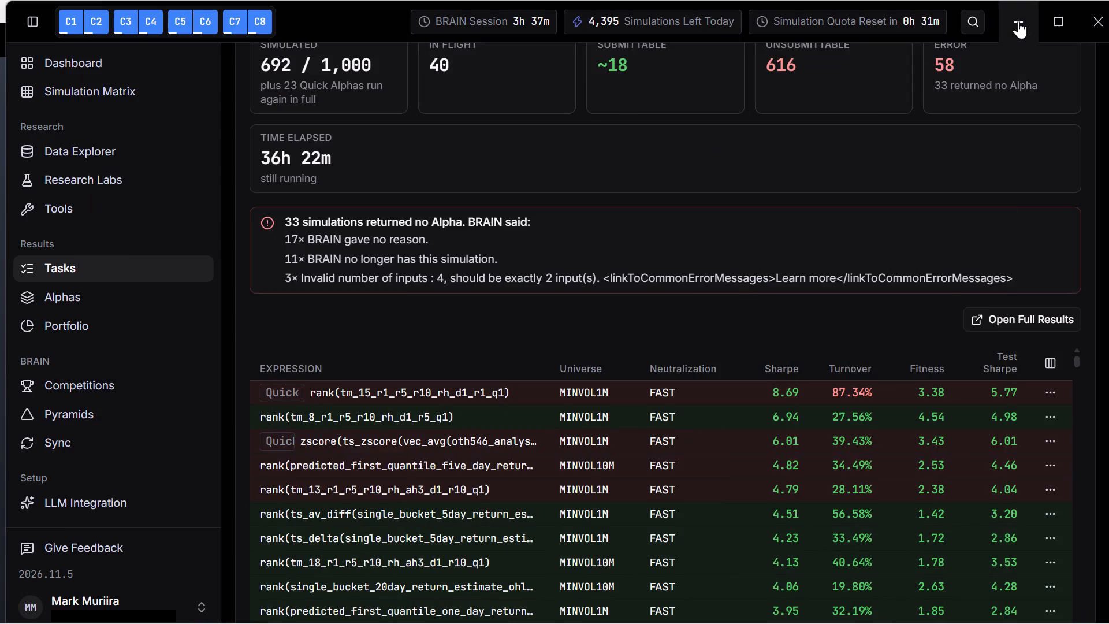
{"action": "left_click", "coordinate": [1018, 21]}
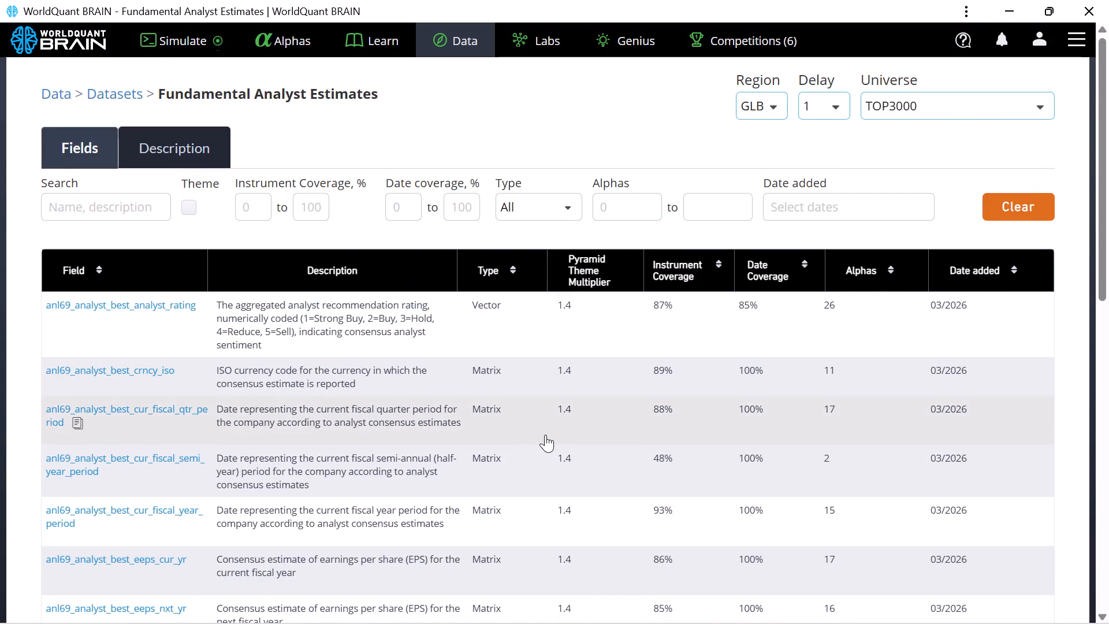